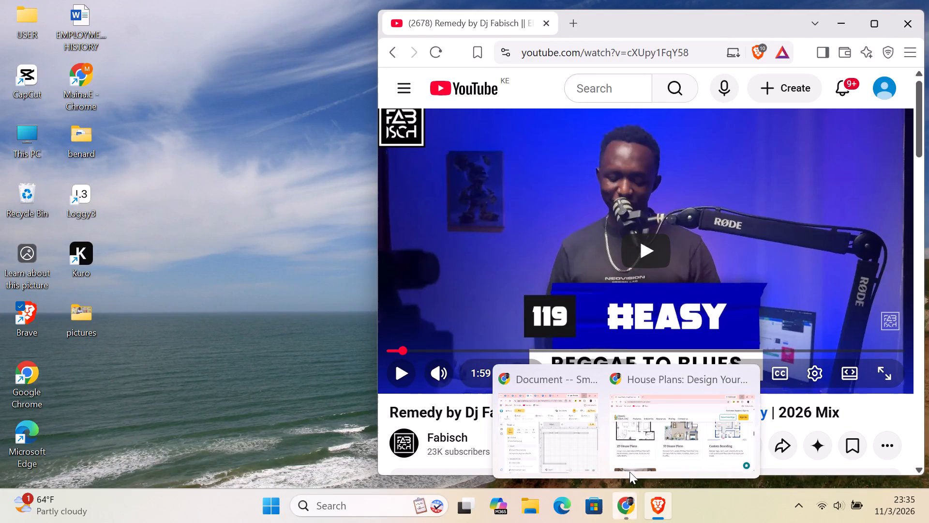
# Switch to the Chrome window with the SmartDraw document that contains the partly drawn floor plan walls.
pyautogui.click(588, 460)
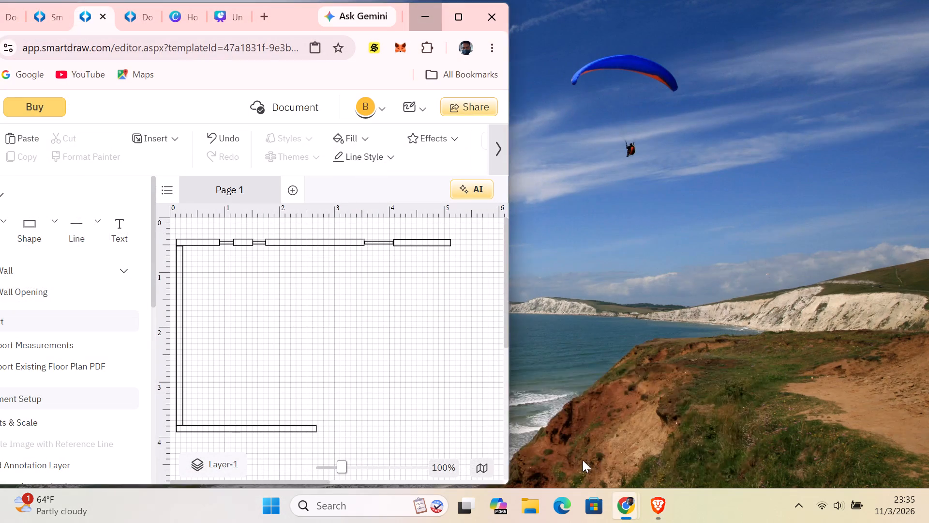
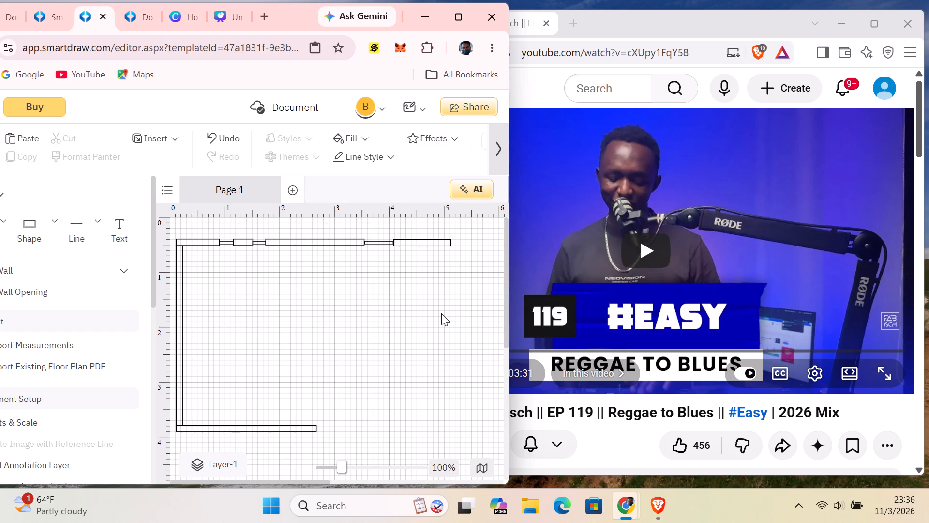
# Minimize the Chrome window with the SmartDraw floor plan and launch Kuro from the desktop.
pyautogui.scroll(-1, 441, 313)
pyautogui.click(418, 18)
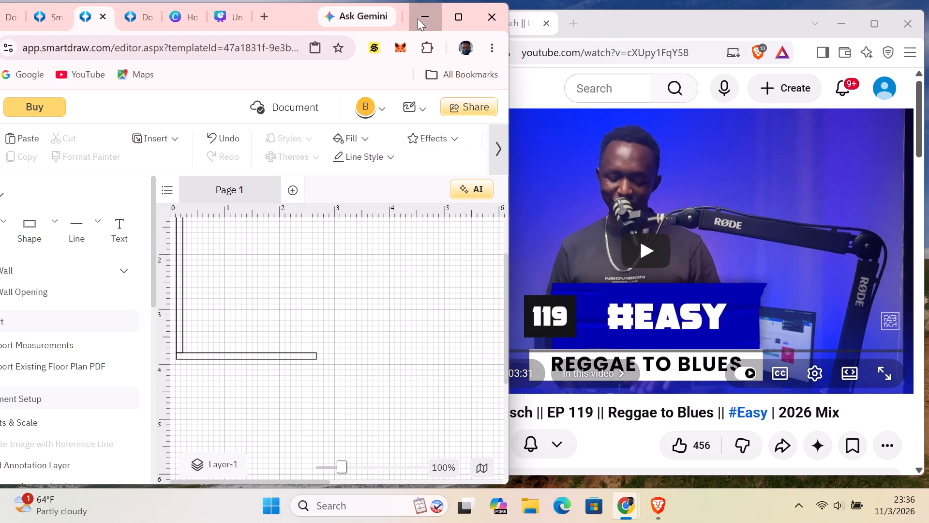
pyautogui.tripleClick(94, 257)
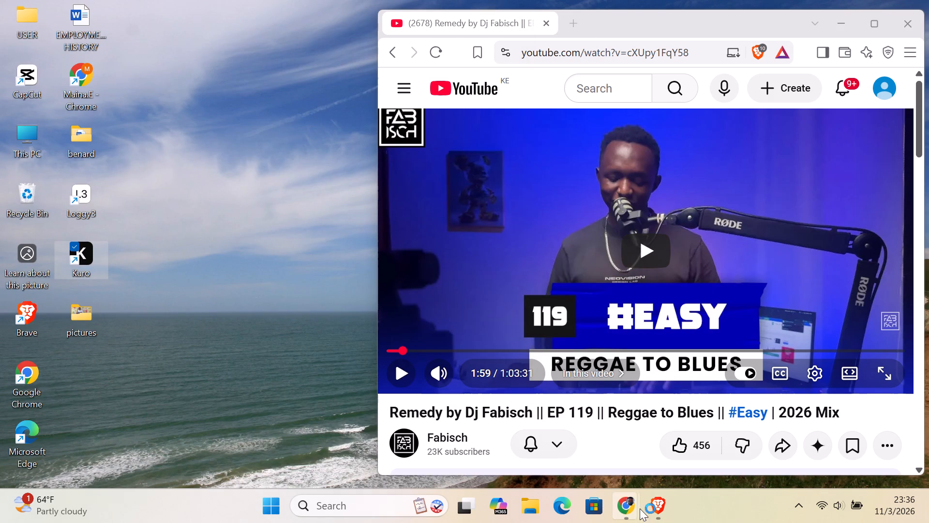
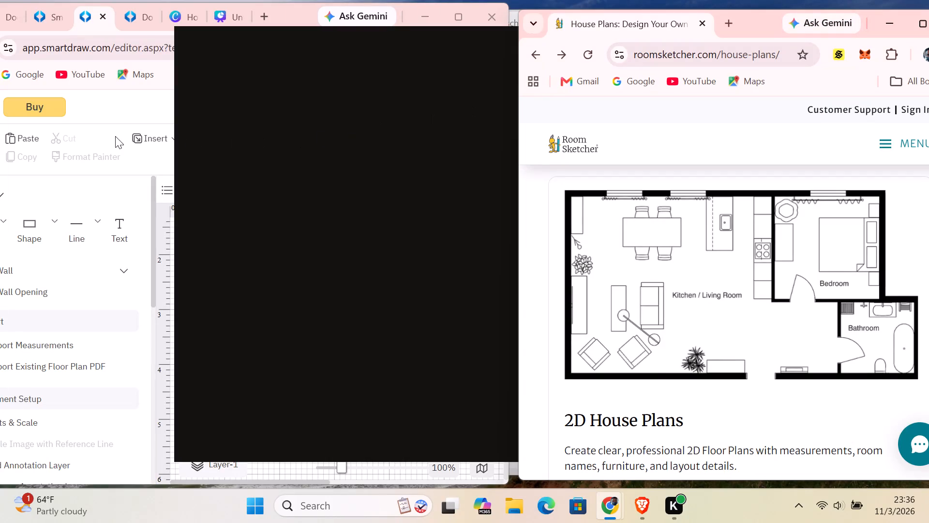
# Return to the SmartDraw floor plan and paste a copied wall just below the right end of the top wall.
pyautogui.click(122, 114)
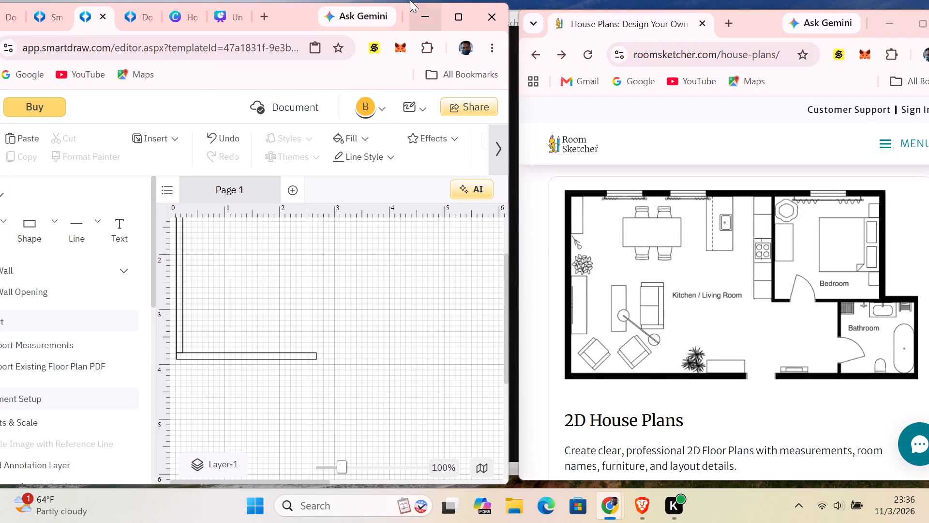
pyautogui.scroll(3, 393, 0)
pyautogui.scroll(2, 440, 364)
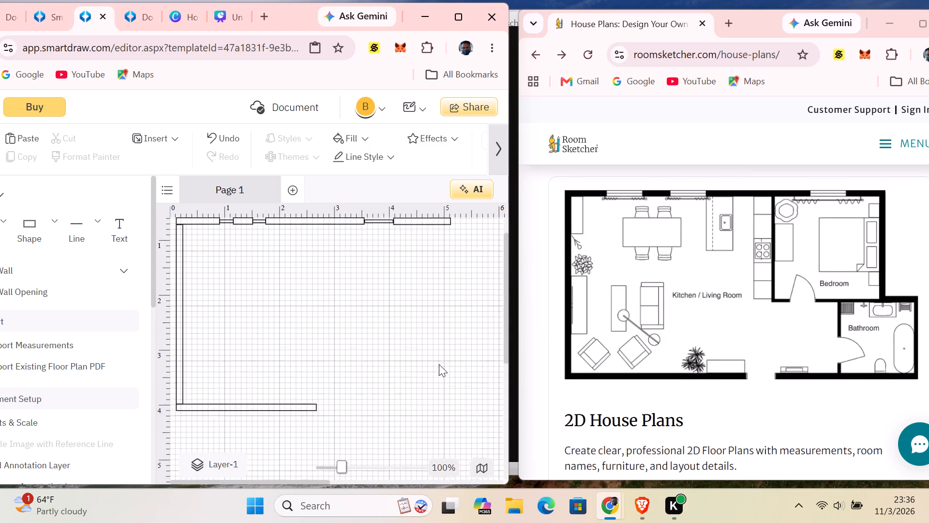
pyautogui.scroll(1, 439, 364)
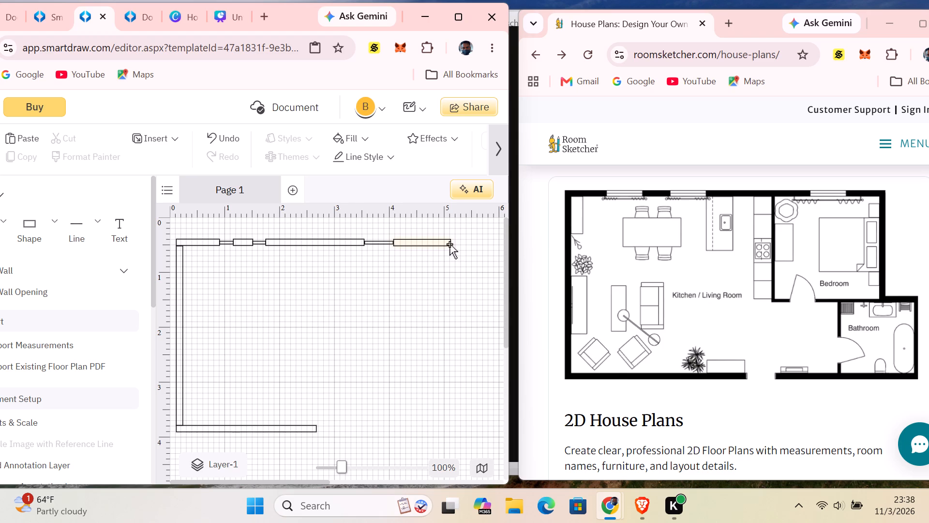
pyautogui.click(339, 463)
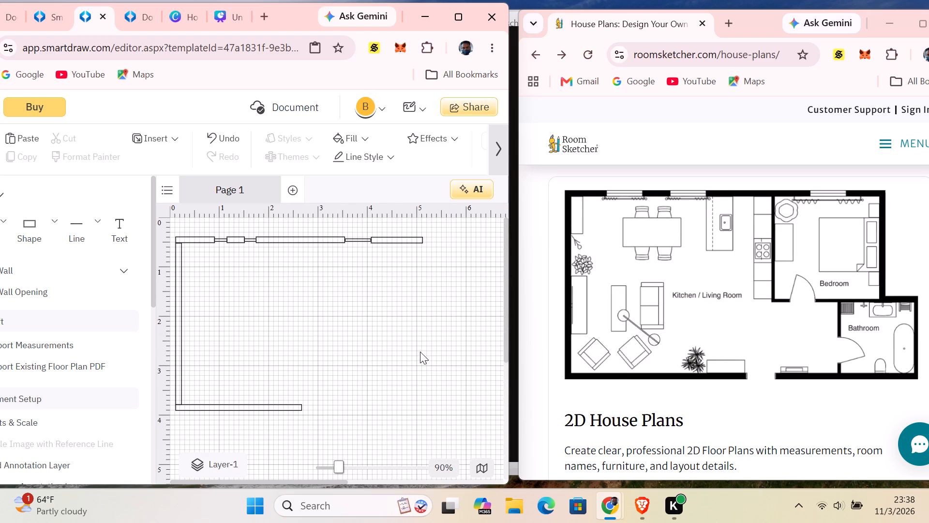
pyautogui.click(417, 250)
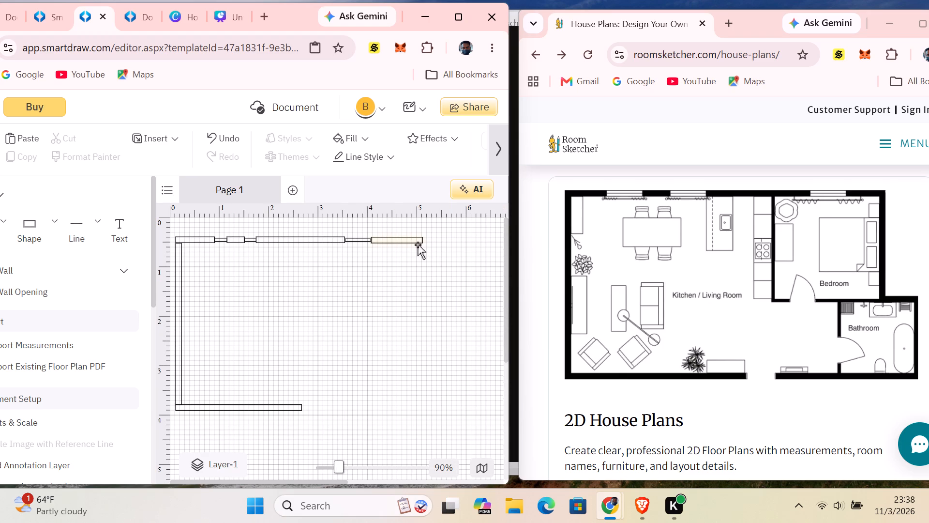
pyautogui.click(418, 246)
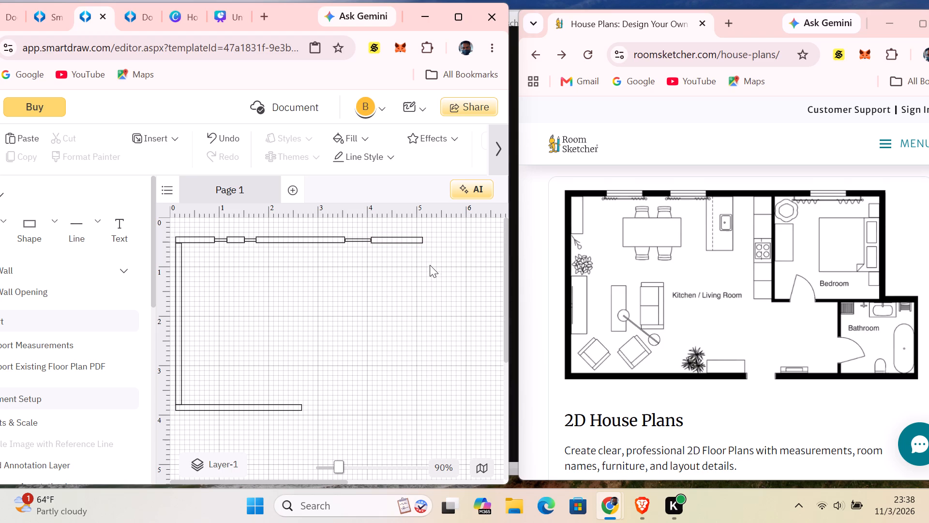
pyautogui.rightClick(427, 259)
pyautogui.click(450, 302)
pyautogui.click(457, 259)
pyautogui.rightClick(417, 256)
pyautogui.click(441, 289)
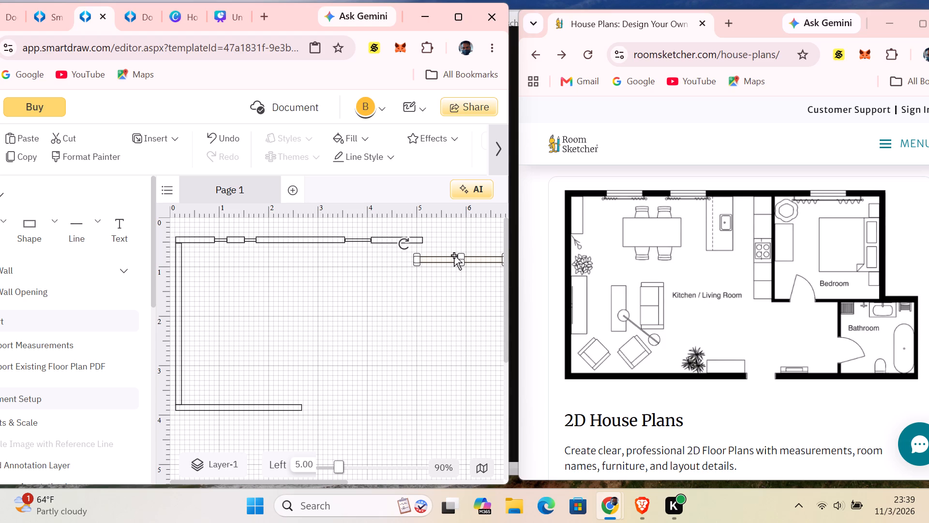
# Reshape the pasted wall into a vertical wall about 1.9 units long, running down from the top wall's right end.
pyautogui.moveTo(453, 257); pyautogui.dragTo(452, 246)
pyautogui.moveTo(502, 244); pyautogui.dragTo(469, 247)
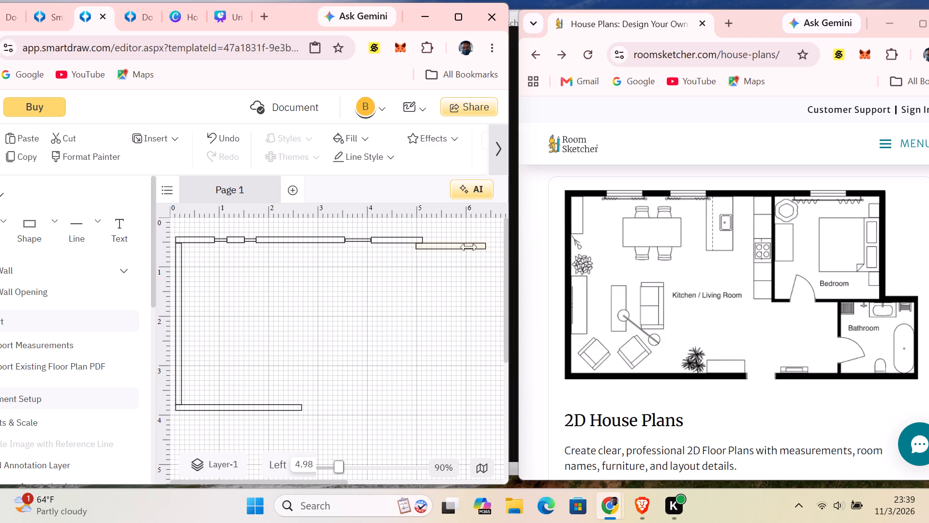
pyautogui.moveTo(469, 247); pyautogui.dragTo(422, 250)
pyautogui.click(459, 248)
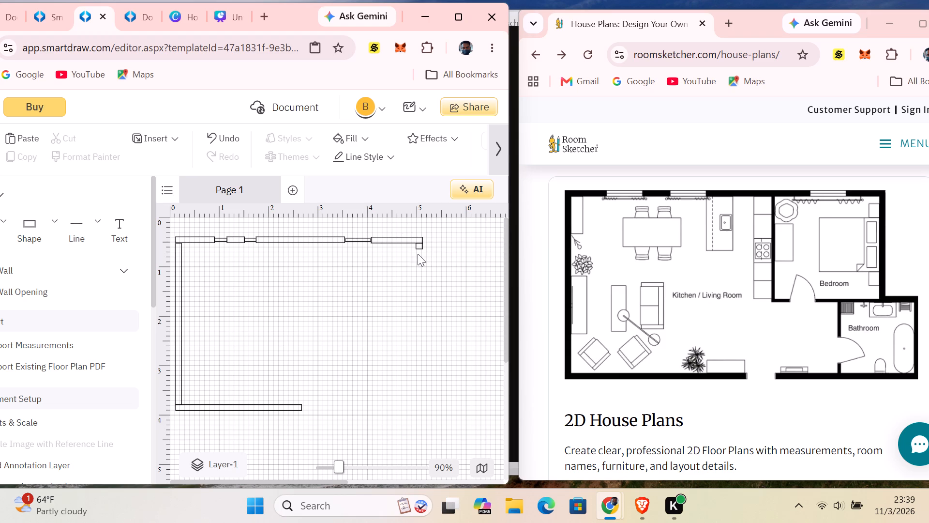
pyautogui.click(419, 250)
pyautogui.click(419, 252)
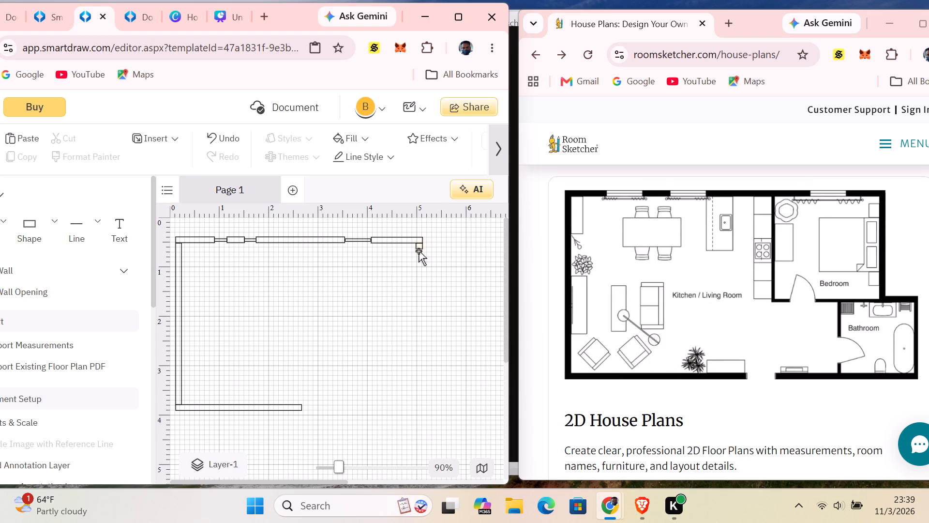
pyautogui.click(419, 248)
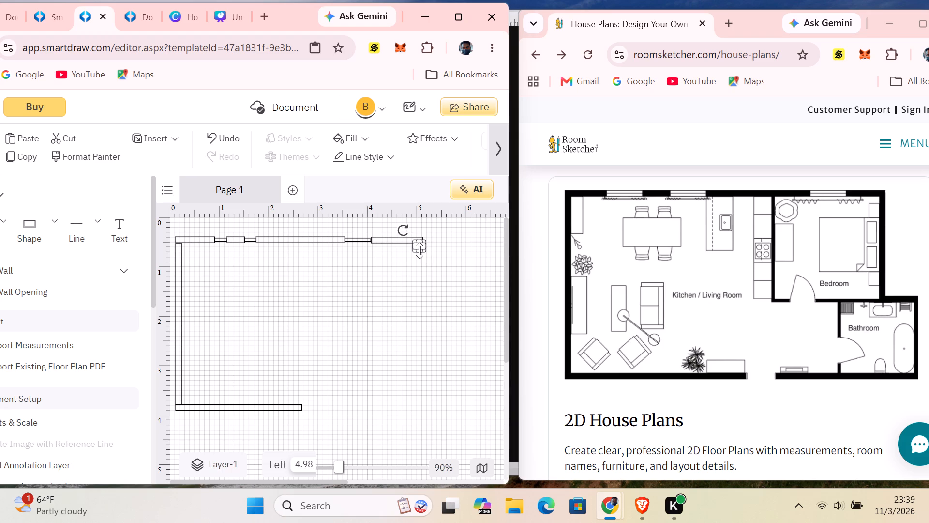
pyautogui.moveTo(420, 250); pyautogui.dragTo(419, 317)
pyautogui.moveTo(419, 317); pyautogui.dragTo(419, 335)
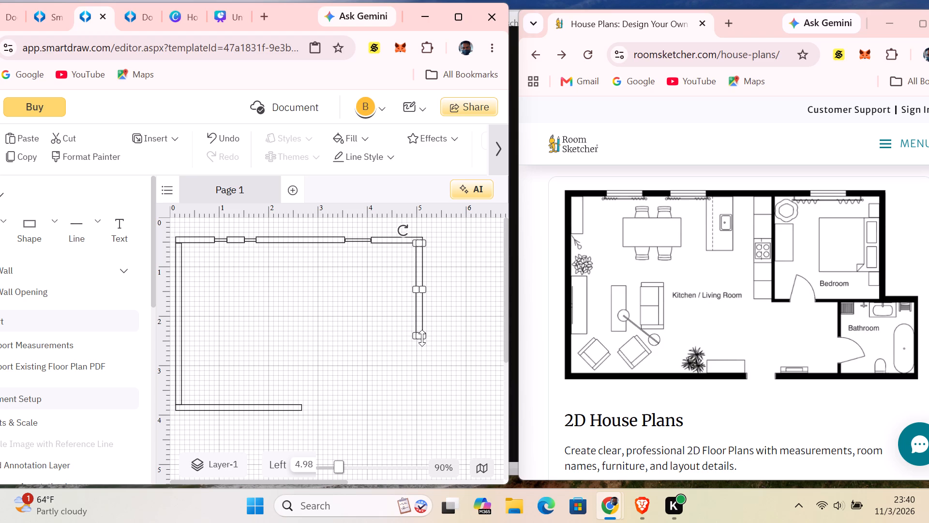
# Paste two more horizontal copies of the wall in the empty area right of the new vertical wall.
pyautogui.click(436, 316)
pyautogui.rightClick(456, 299)
pyautogui.click(444, 323)
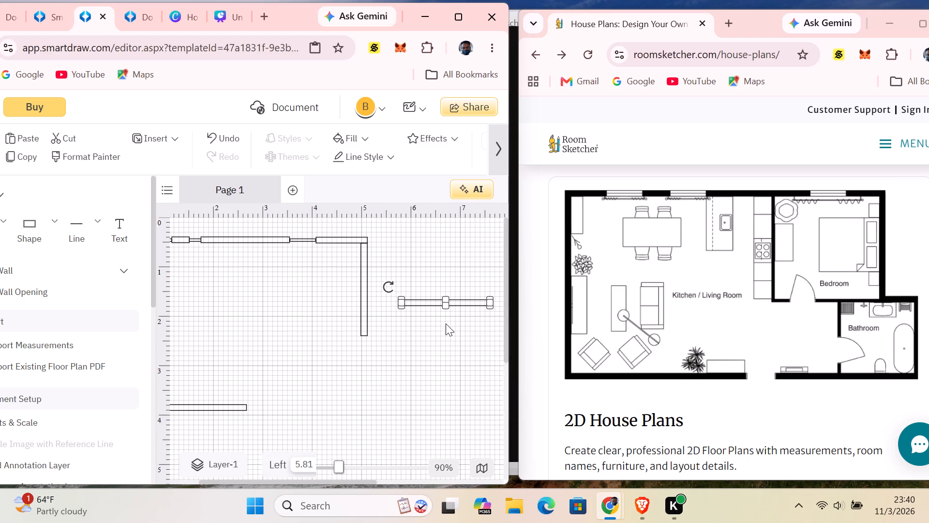
pyautogui.rightClick(444, 324)
pyautogui.click(439, 353)
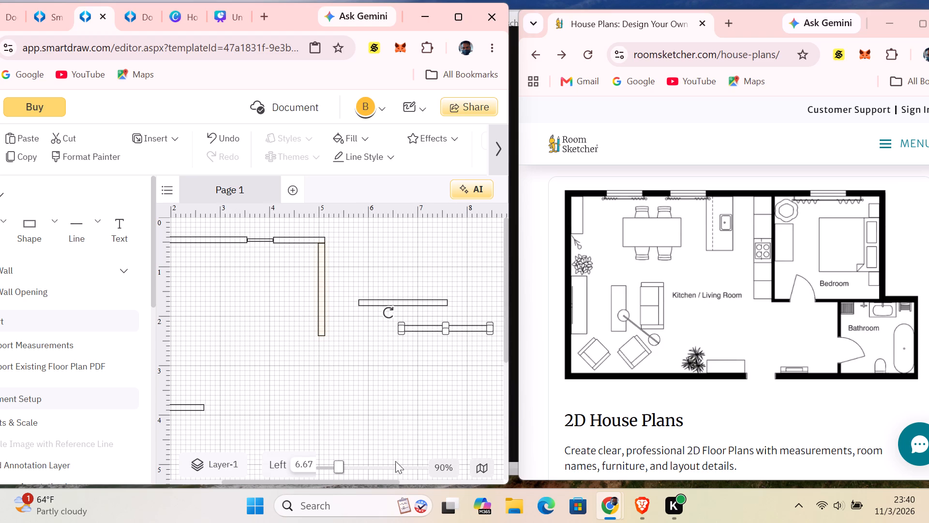
# Move the first pasted wall against the lower end of the right vertical wall, extending mostly to its right.
pyautogui.scroll(1, 325, 446)
pyautogui.scroll(-1, 331, 455)
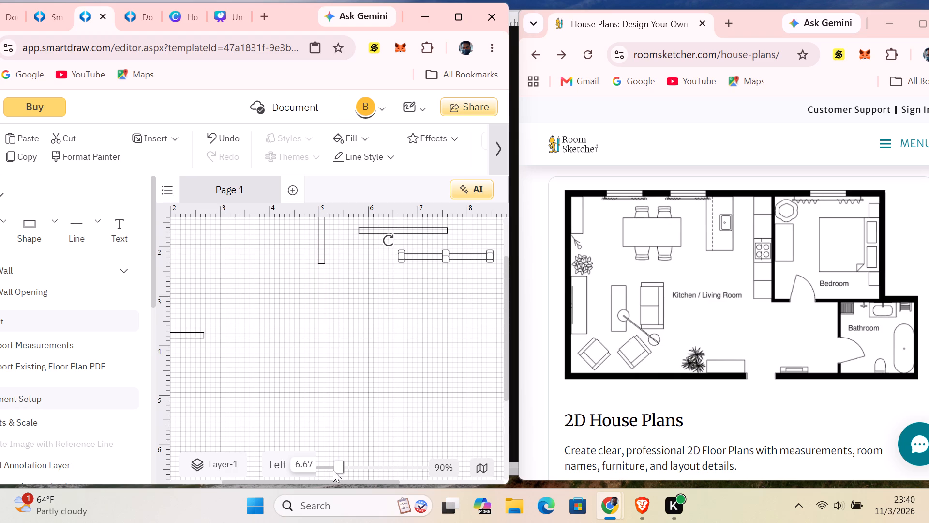
pyautogui.click(334, 467)
pyautogui.click(332, 467)
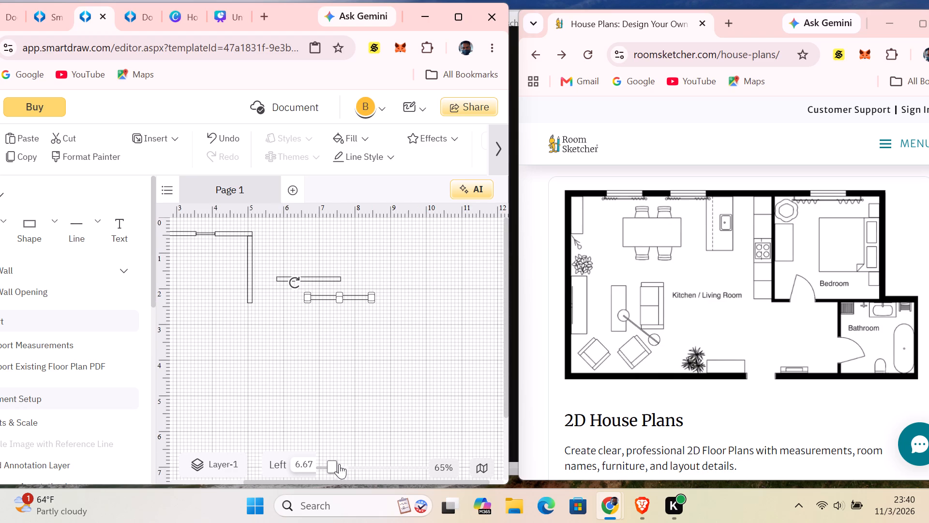
pyautogui.moveTo(305, 479); pyautogui.dragTo(276, 480)
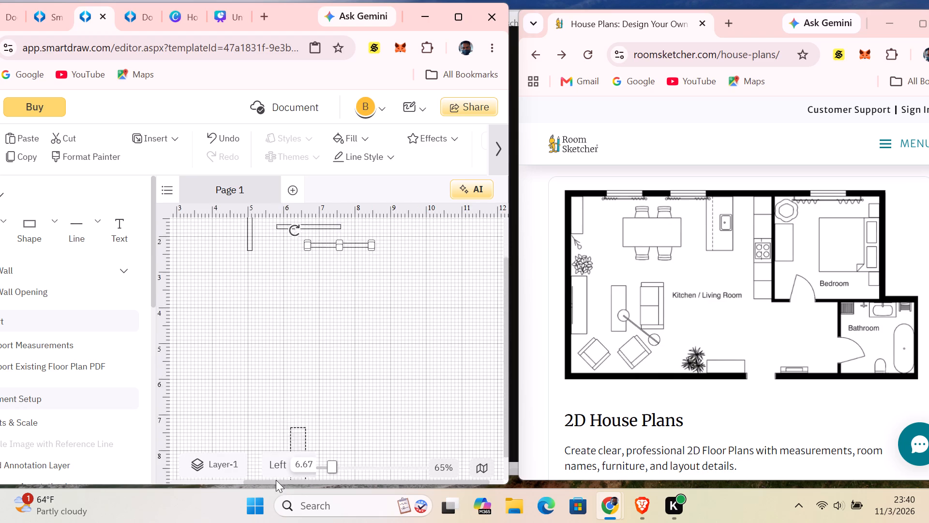
pyautogui.moveTo(276, 480); pyautogui.dragTo(268, 480)
pyautogui.moveTo(279, 481); pyautogui.dragTo(219, 478)
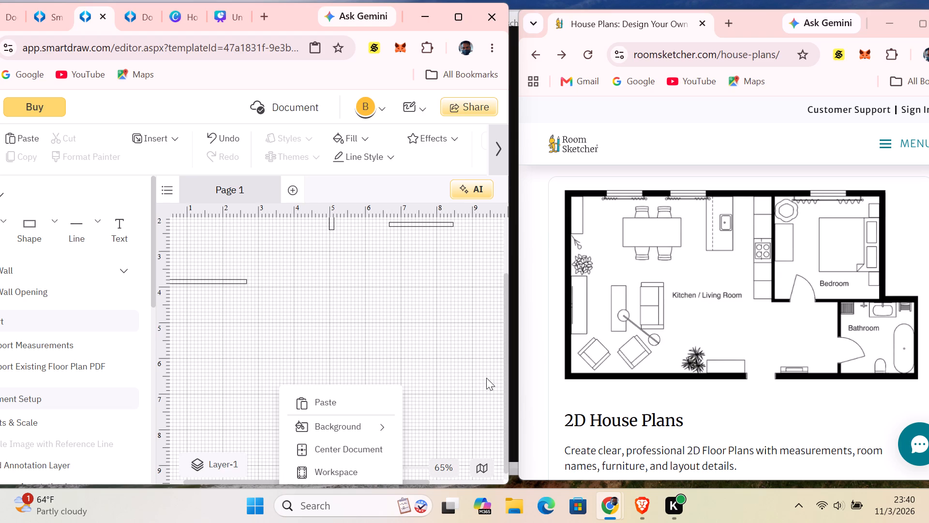
pyautogui.scroll(4, 456, 369)
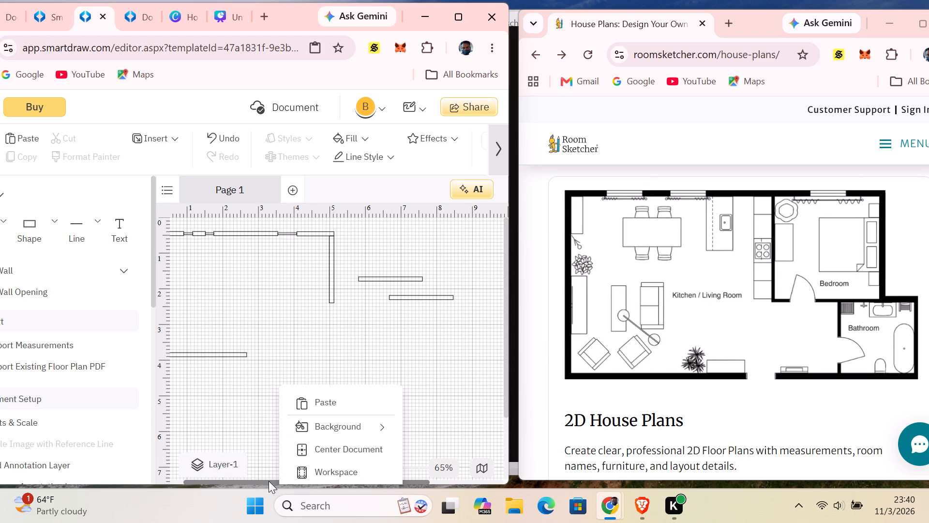
pyautogui.moveTo(269, 481); pyautogui.dragTo(254, 482)
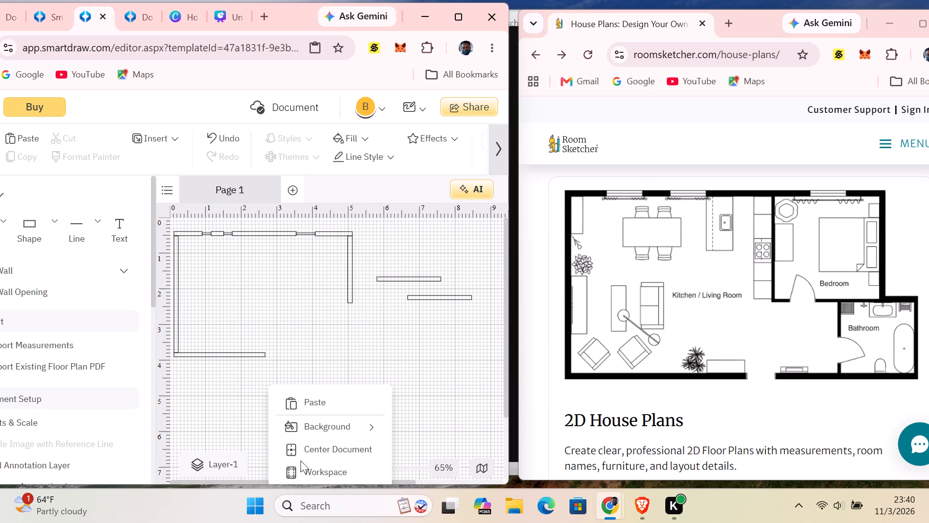
pyautogui.click(422, 379)
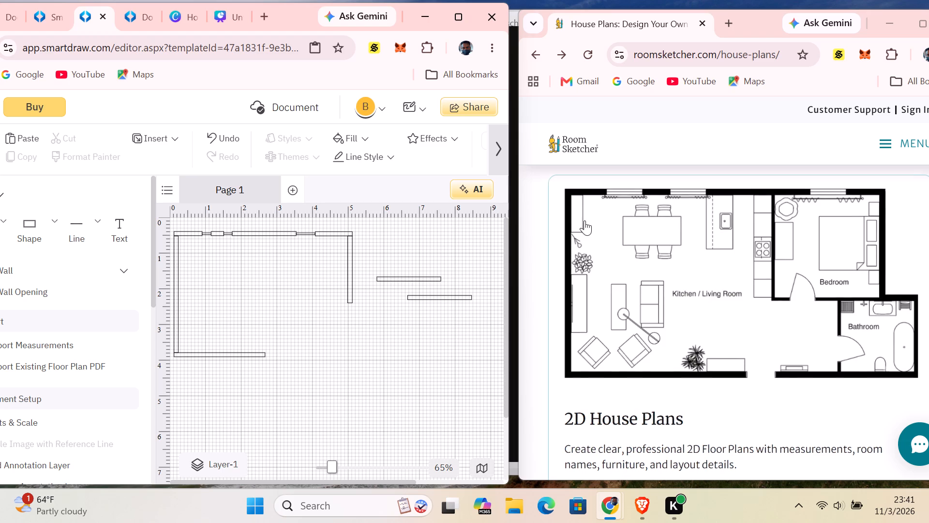
pyautogui.moveTo(413, 279); pyautogui.dragTo(381, 305)
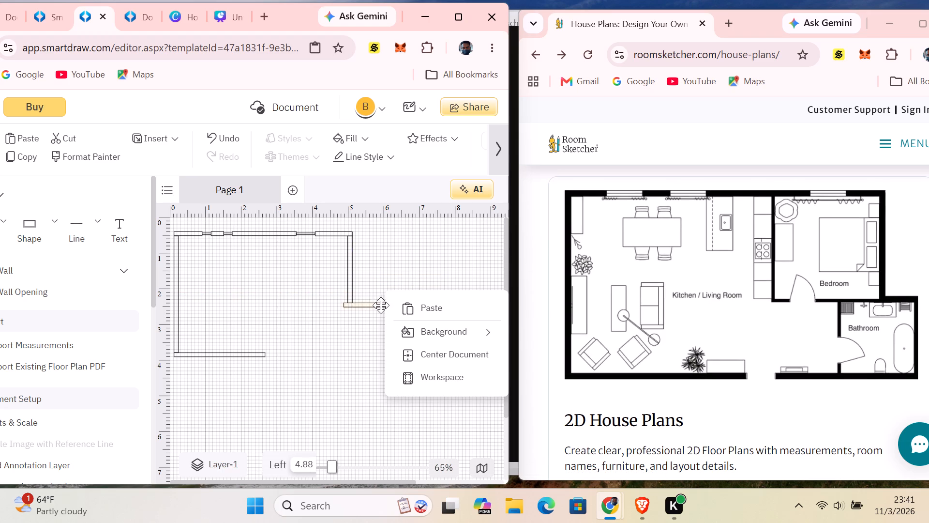
pyautogui.moveTo(381, 305); pyautogui.dragTo(383, 305)
pyautogui.moveTo(383, 305); pyautogui.dragTo(376, 307)
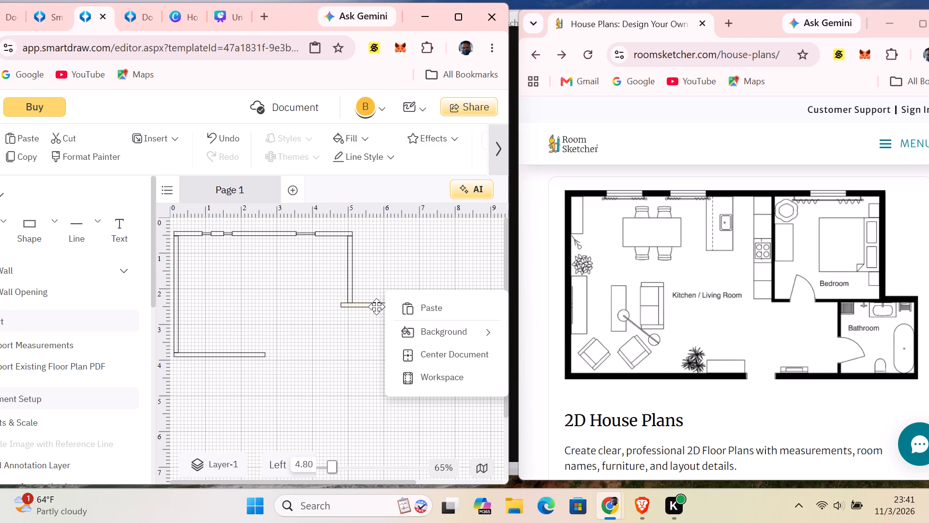
pyautogui.moveTo(376, 307); pyautogui.dragTo(374, 305)
pyautogui.click(408, 274)
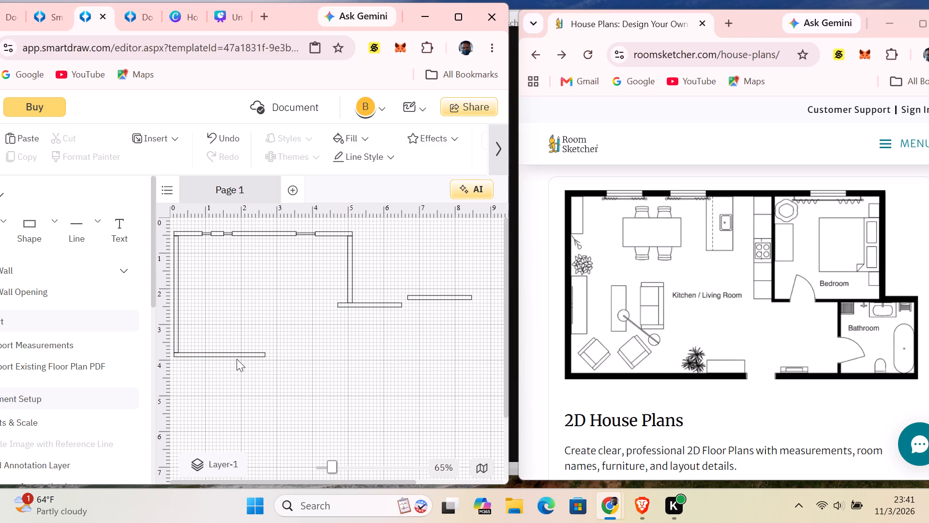
# Trim the bottom wall by pulling its left end inward to about 0.24.
pyautogui.moveTo(232, 354); pyautogui.dragTo(230, 360)
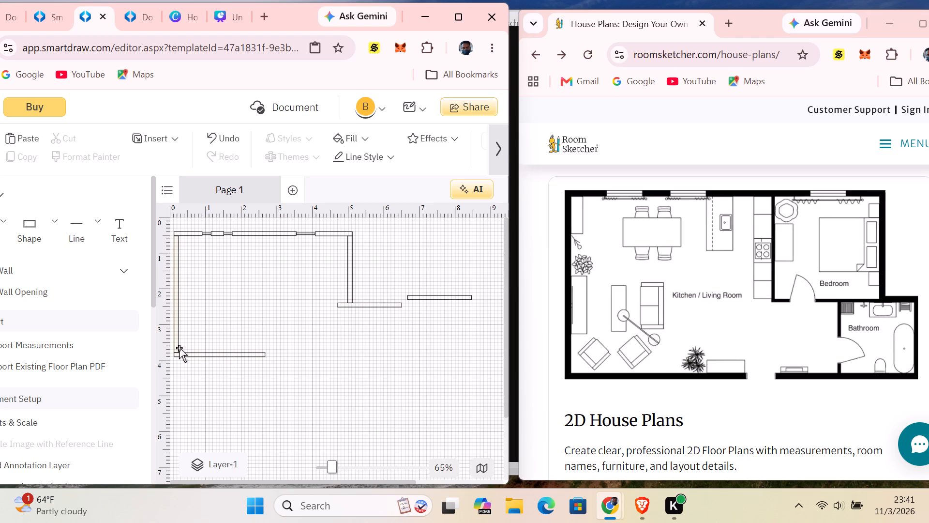
pyautogui.click(179, 347)
pyautogui.click(180, 357)
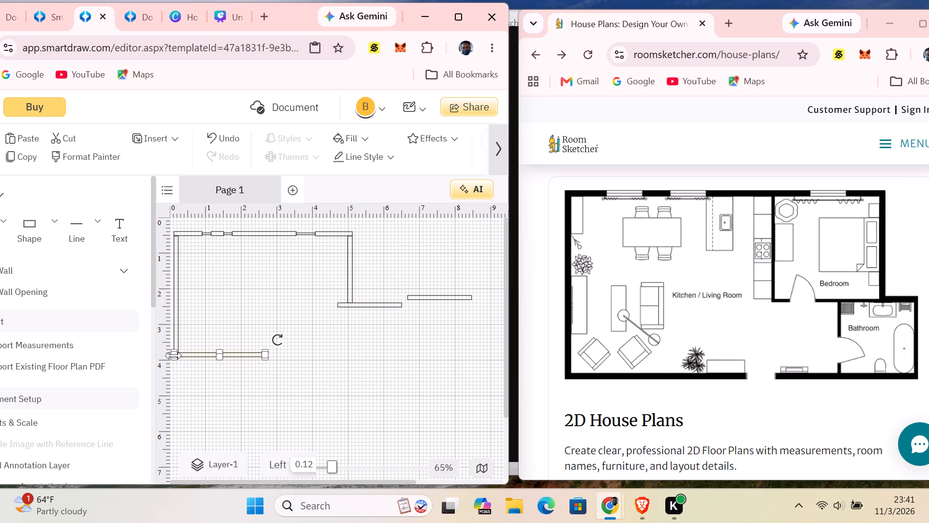
pyautogui.moveTo(176, 354); pyautogui.dragTo(178, 365)
# Extend the left wall downward to about 3.8 units long.
pyautogui.click(180, 335)
pyautogui.click(175, 338)
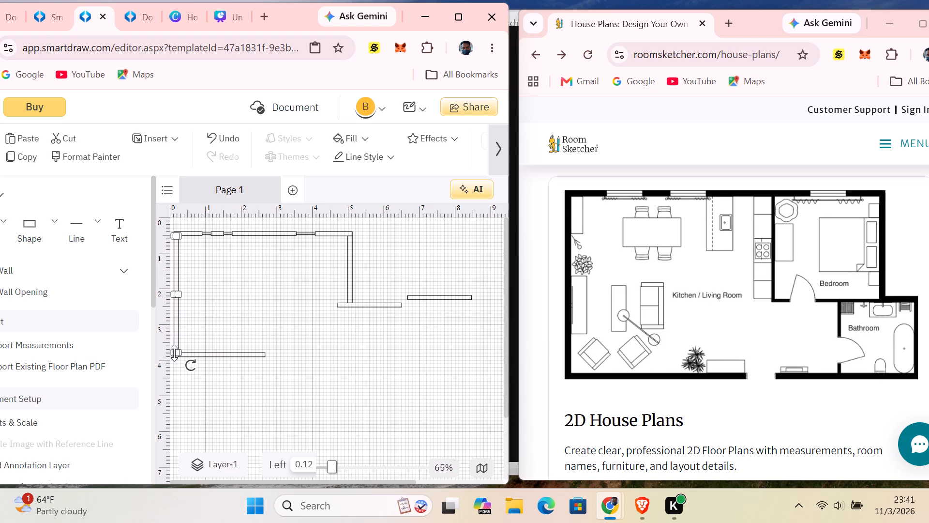
pyautogui.moveTo(174, 353); pyautogui.dragTo(176, 369)
# Move the bottom wall down to the left wall's lower end, aligning its left edge at 0.12.
pyautogui.moveTo(208, 354); pyautogui.dragTo(207, 366)
pyautogui.click(213, 354)
pyautogui.moveTo(216, 354); pyautogui.dragTo(210, 372)
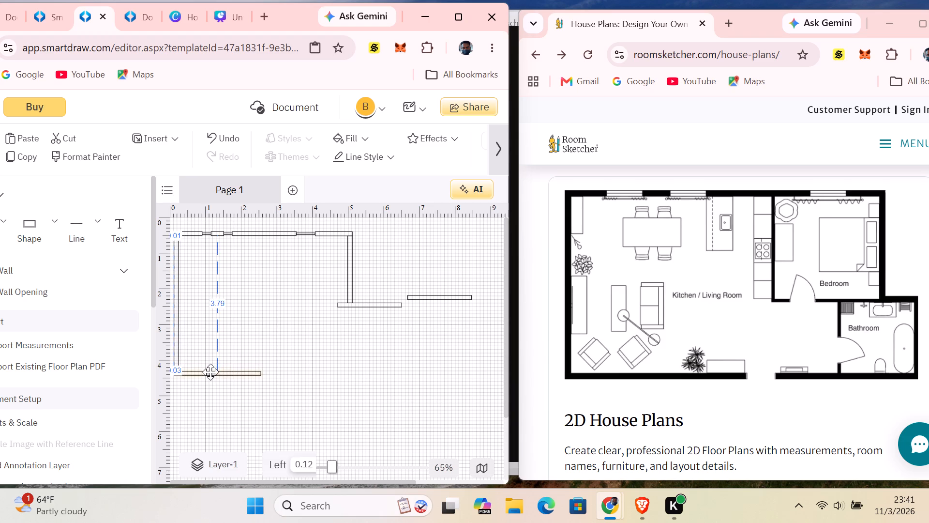
pyautogui.moveTo(210, 372); pyautogui.dragTo(211, 370)
pyautogui.click(383, 351)
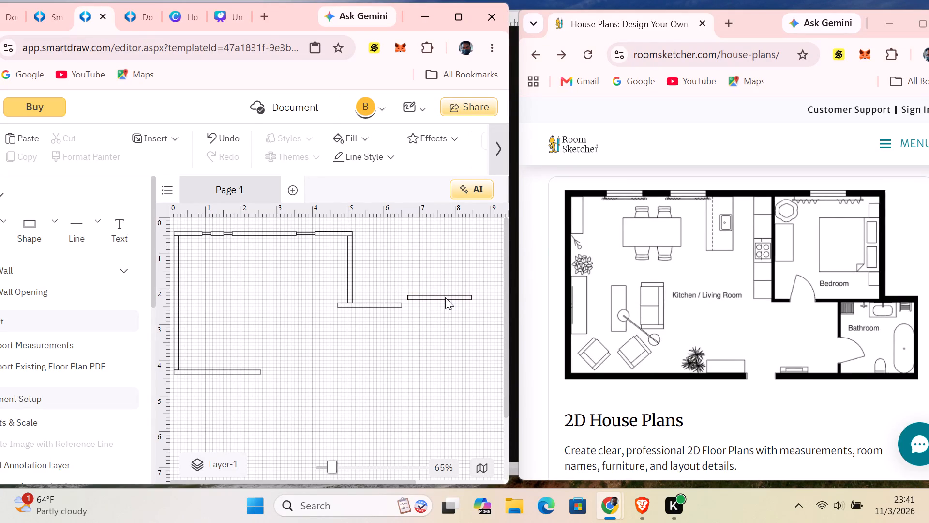
# Move the spare wall directly beneath the stepped wall and shorten it so its right end meets that wall's right end, left edge at 5.84.
pyautogui.moveTo(456, 296); pyautogui.dragTo(430, 331)
pyautogui.moveTo(428, 332); pyautogui.dragTo(428, 333)
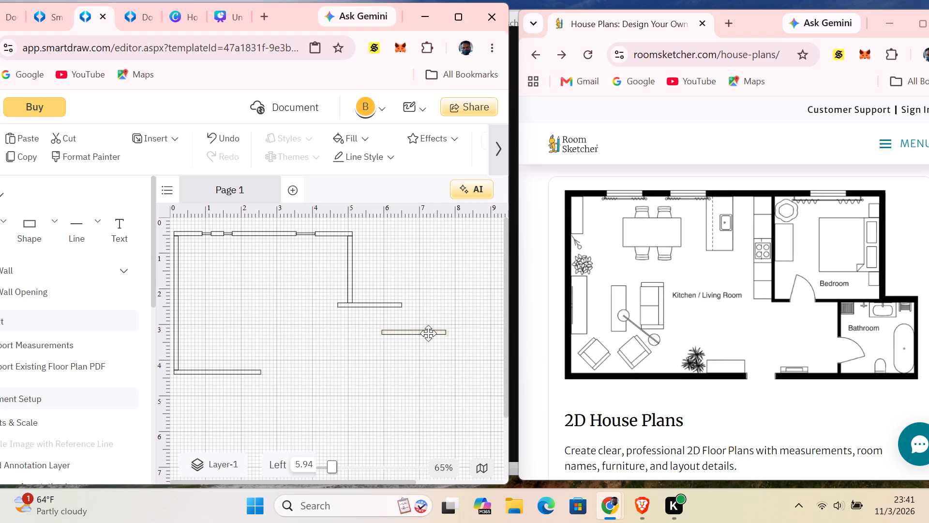
pyautogui.moveTo(428, 333); pyautogui.dragTo(424, 309)
pyautogui.moveTo(441, 309); pyautogui.dragTo(401, 310)
# Stretch the short wall down to the bottom wall's level and narrow it to a vertical outer wall, left edge at 6.35.
pyautogui.moveTo(390, 313); pyautogui.dragTo(390, 328)
pyautogui.moveTo(390, 328); pyautogui.dragTo(386, 368)
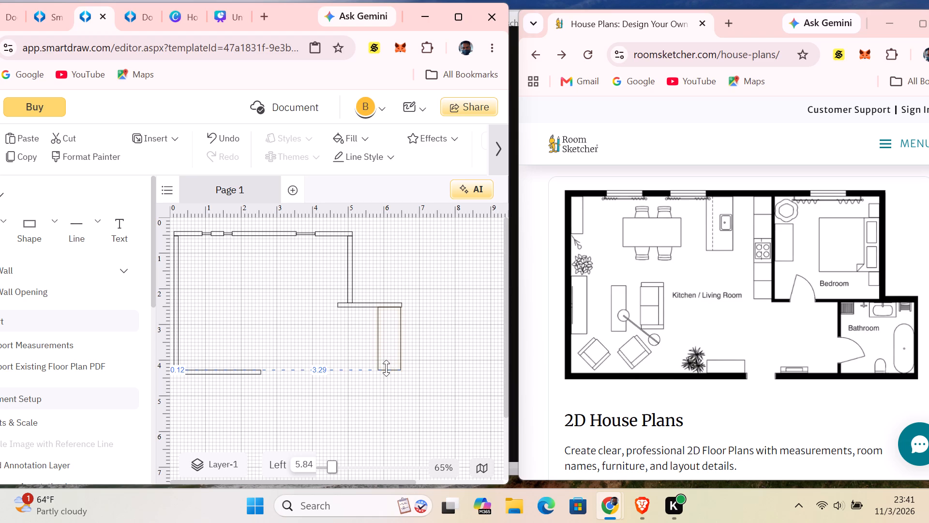
pyautogui.moveTo(386, 368); pyautogui.dragTo(386, 369)
pyautogui.moveTo(378, 338); pyautogui.dragTo(393, 337)
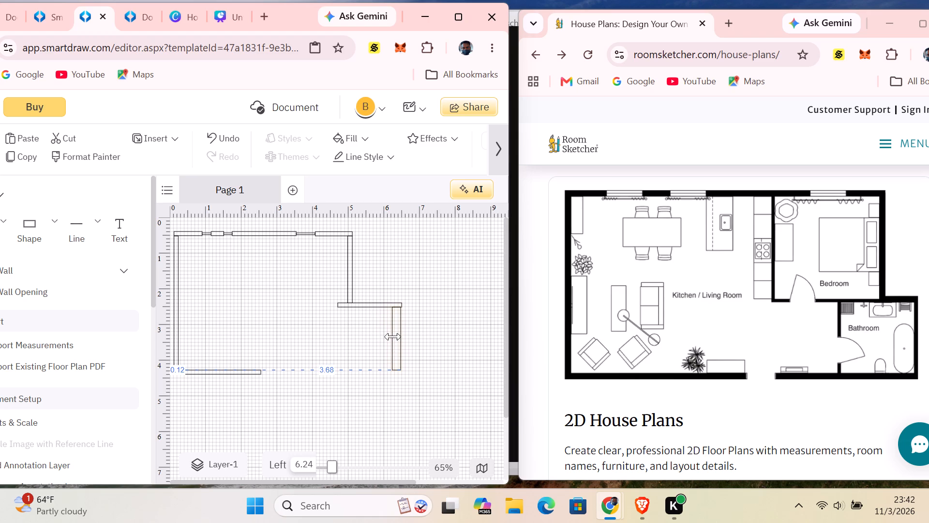
pyautogui.moveTo(393, 337); pyautogui.dragTo(396, 337)
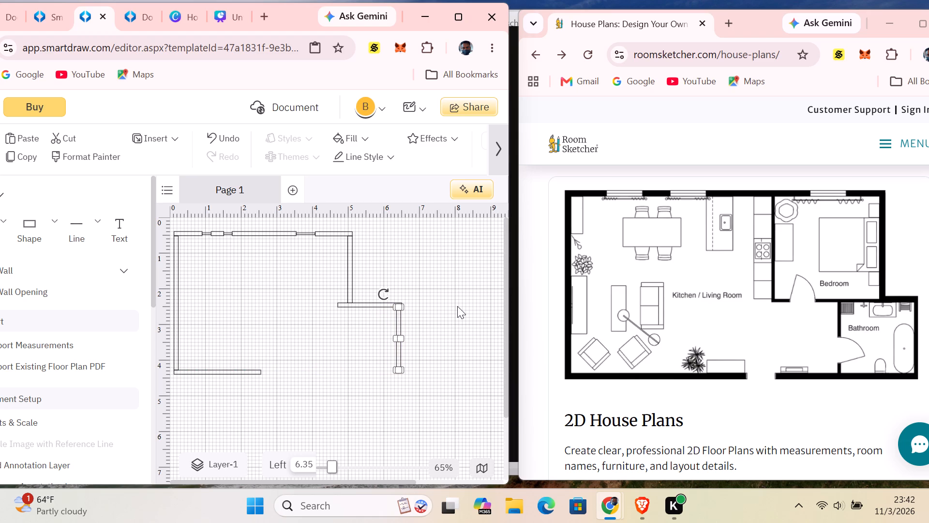
# Paste another wall and place it level with the bottom wall, closing the lower right corner with its left edge at 4.71.
pyautogui.click(457, 306)
pyautogui.rightClick(441, 333)
pyautogui.click(446, 360)
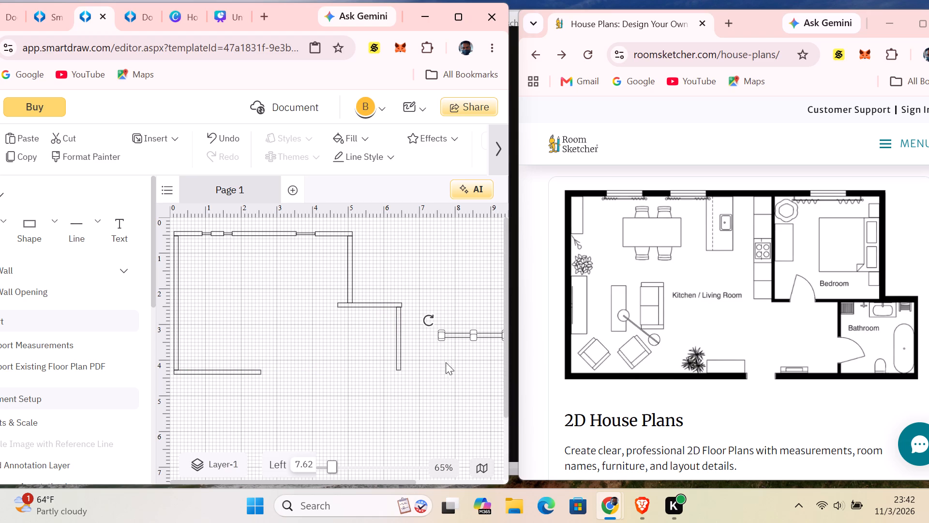
pyautogui.moveTo(461, 335); pyautogui.dragTo(351, 373)
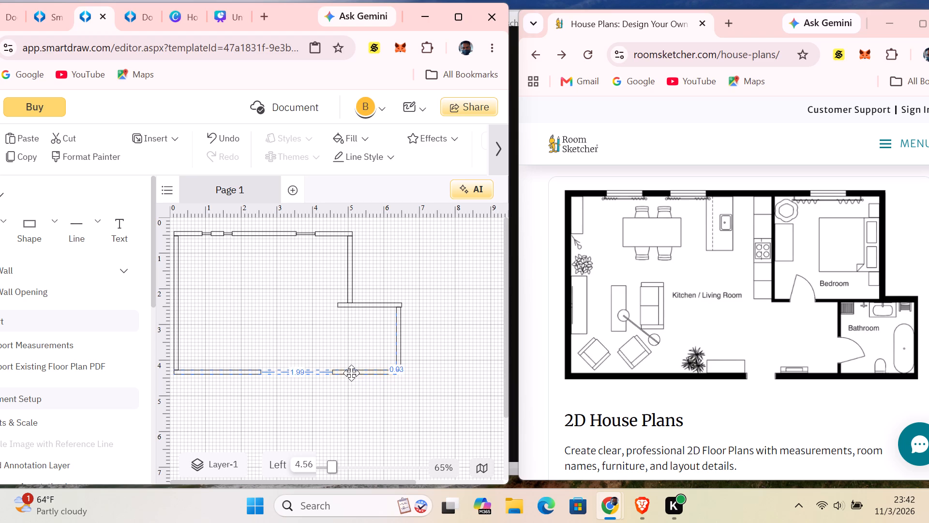
pyautogui.moveTo(351, 373); pyautogui.dragTo(355, 371)
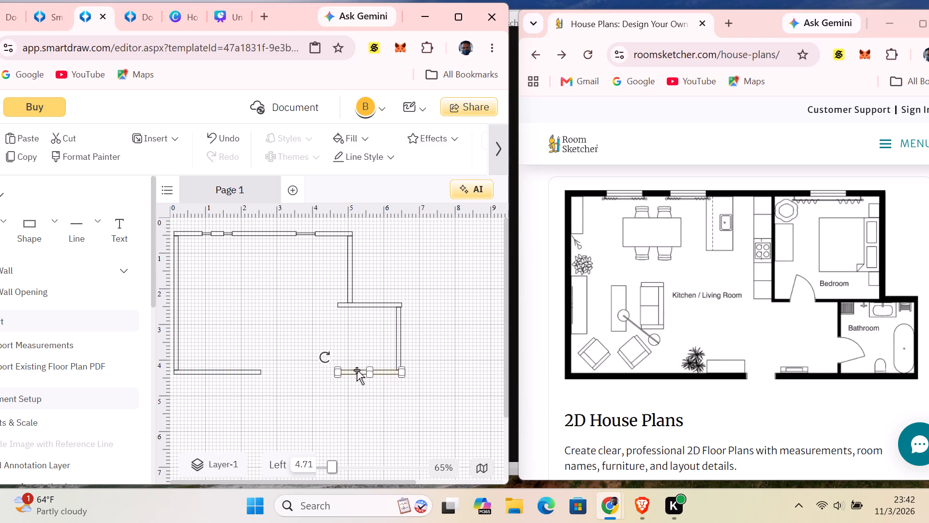
pyautogui.click(440, 296)
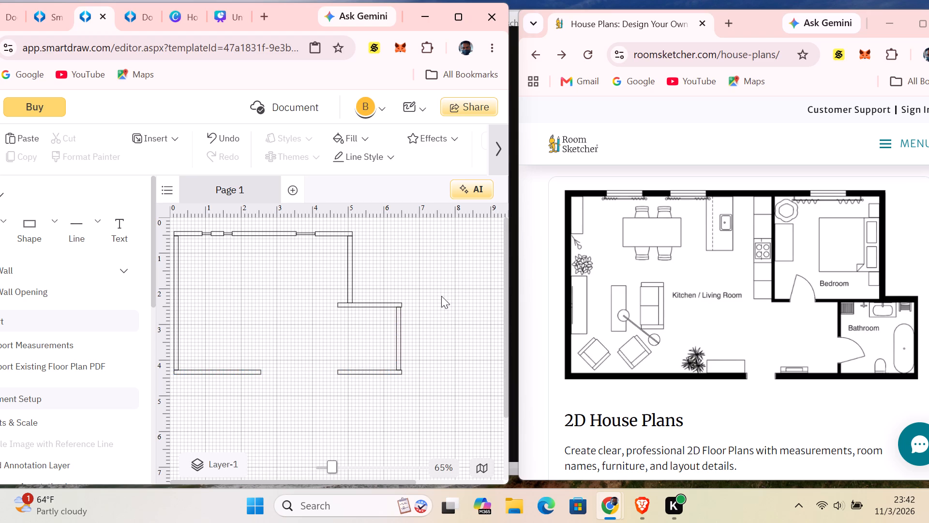
# Extend the right bottom wall's left end to about 3.75, leaving the entrance gap between the two bottom walls.
pyautogui.click(343, 372)
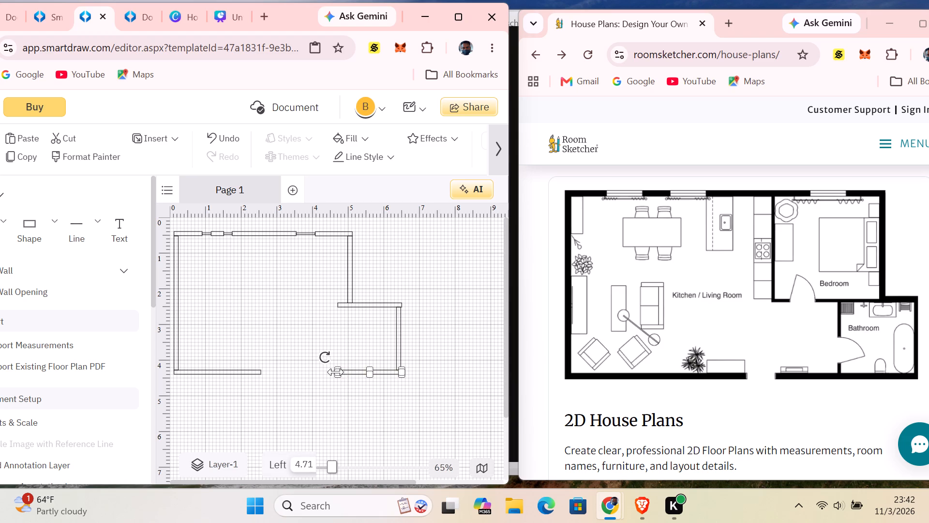
pyautogui.moveTo(336, 372); pyautogui.dragTo(319, 372)
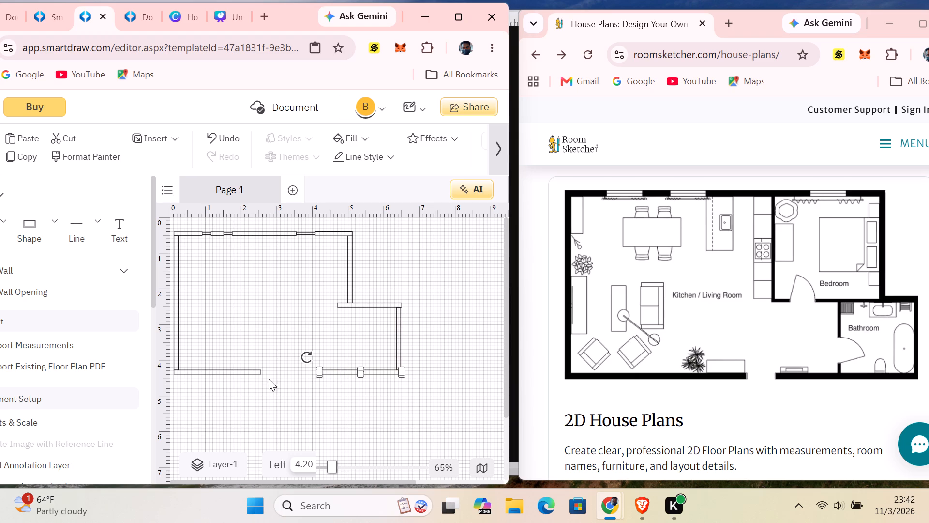
pyautogui.click(320, 370)
pyautogui.moveTo(320, 372); pyautogui.dragTo(308, 372)
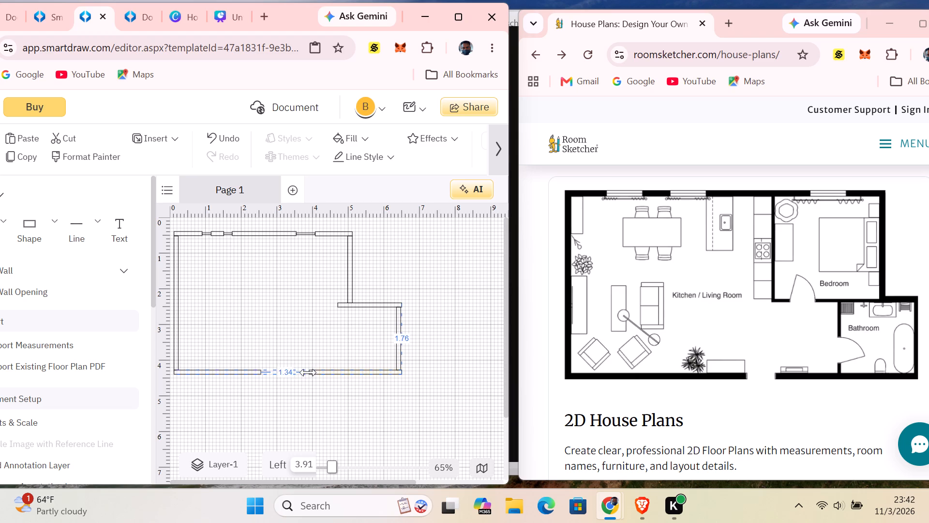
pyautogui.moveTo(308, 372); pyautogui.dragTo(303, 373)
pyautogui.click(314, 400)
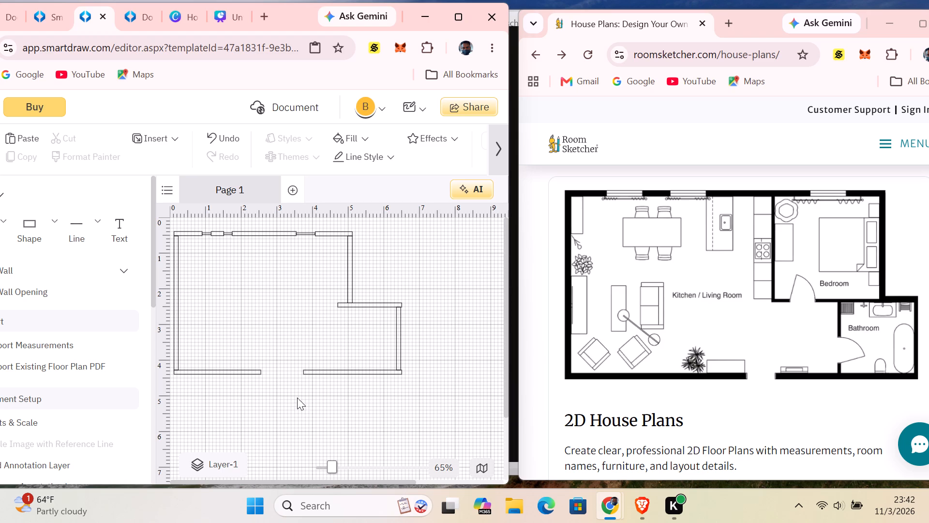
# Paste a wall and align it with the stepped wall, overlapping its left end and continuing leftward as the bedroom's lower wall.
pyautogui.rightClick(288, 297)
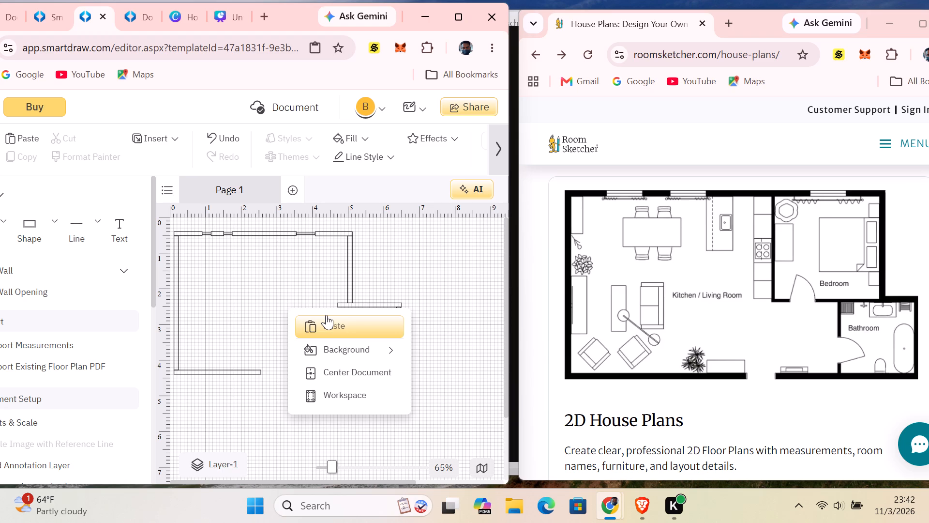
pyautogui.click(326, 315)
pyautogui.click(328, 308)
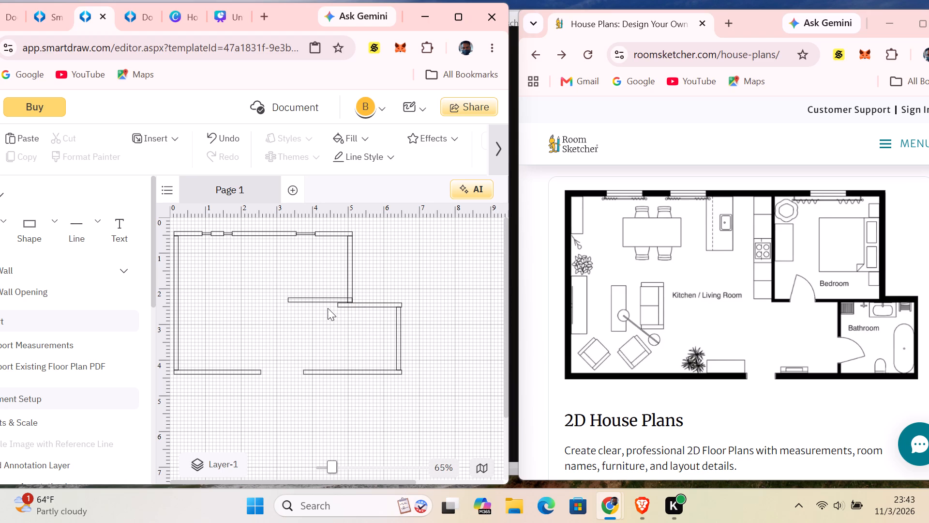
pyautogui.moveTo(330, 301); pyautogui.dragTo(323, 306)
pyautogui.click(330, 316)
# Paste another wall and place it directly beneath the bedroom's lower wall, left edge at 3.91.
pyautogui.click(306, 314)
pyautogui.rightClick(309, 313)
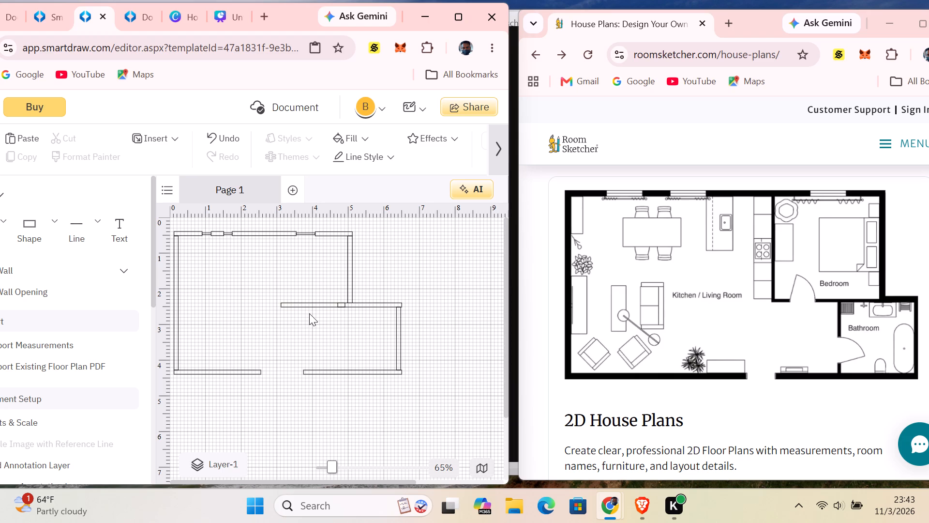
pyautogui.click(338, 335)
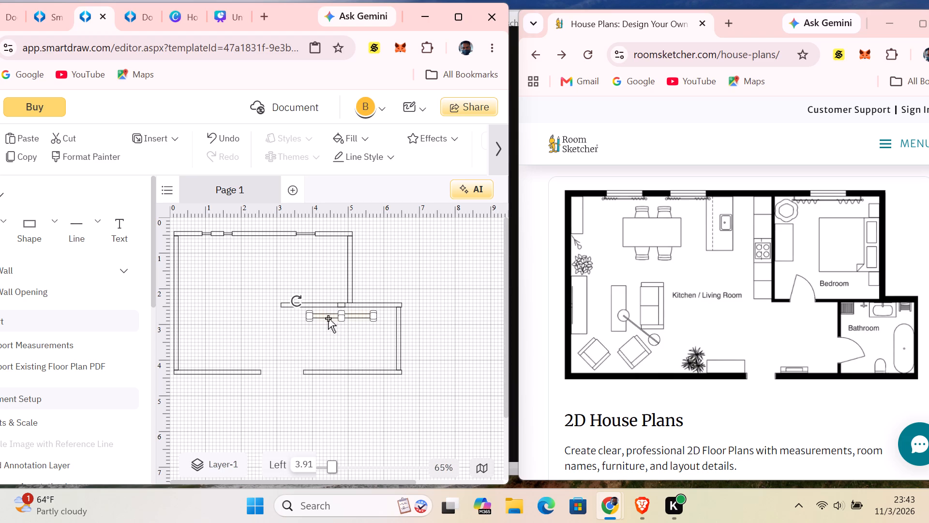
pyautogui.moveTo(343, 315); pyautogui.dragTo(333, 308)
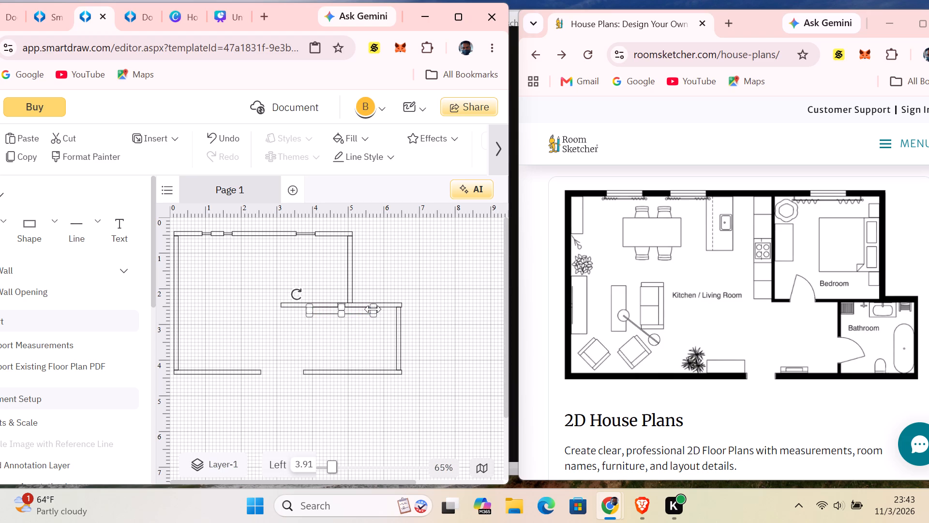
# Shorten the wall beneath the bedroom's lower wall to a small block with its left edge at about 4.08.
pyautogui.moveTo(373, 309); pyautogui.dragTo(324, 307)
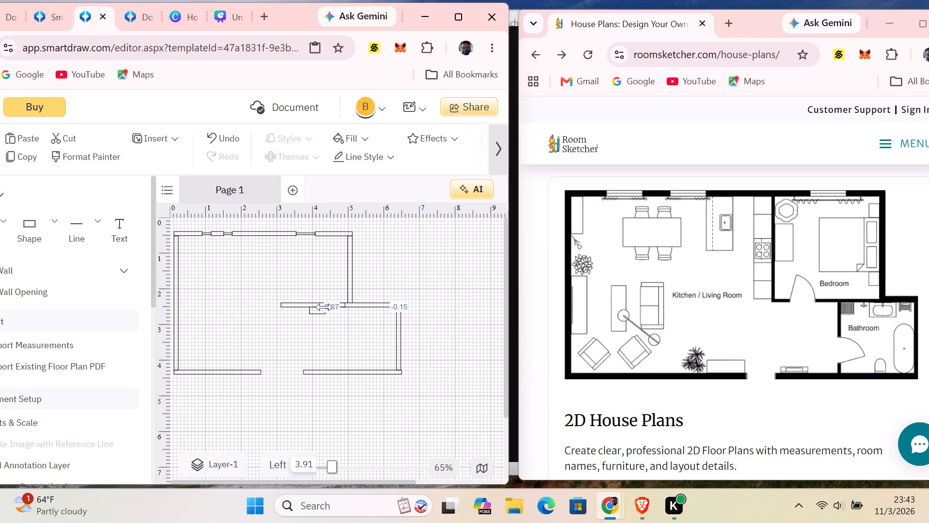
pyautogui.moveTo(324, 307); pyautogui.dragTo(303, 309)
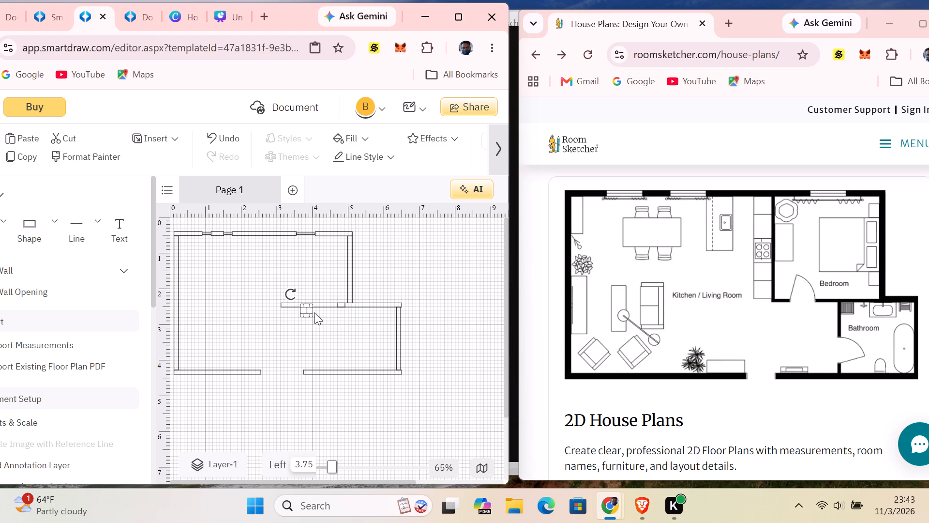
pyautogui.moveTo(310, 310); pyautogui.dragTo(314, 310)
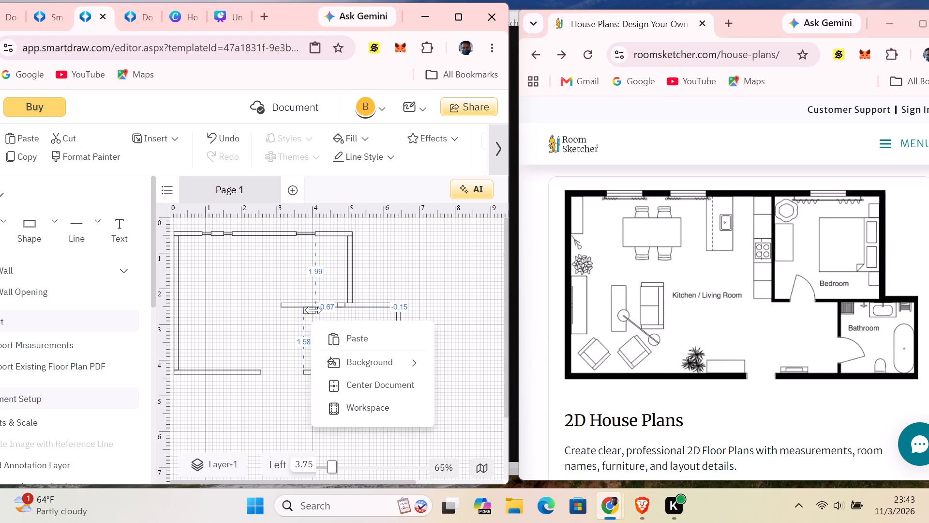
pyautogui.moveTo(314, 310); pyautogui.dragTo(341, 313)
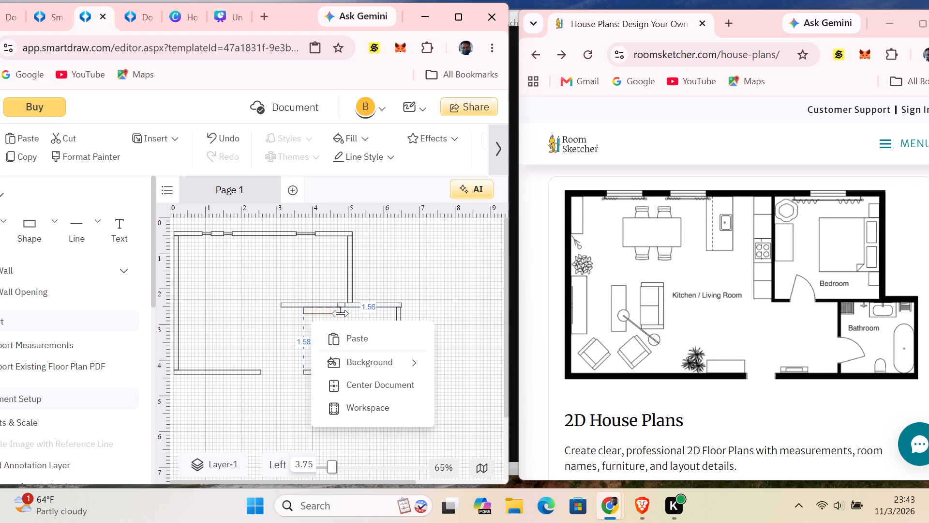
pyautogui.moveTo(341, 313); pyautogui.dragTo(342, 313)
pyautogui.moveTo(342, 313); pyautogui.dragTo(326, 314)
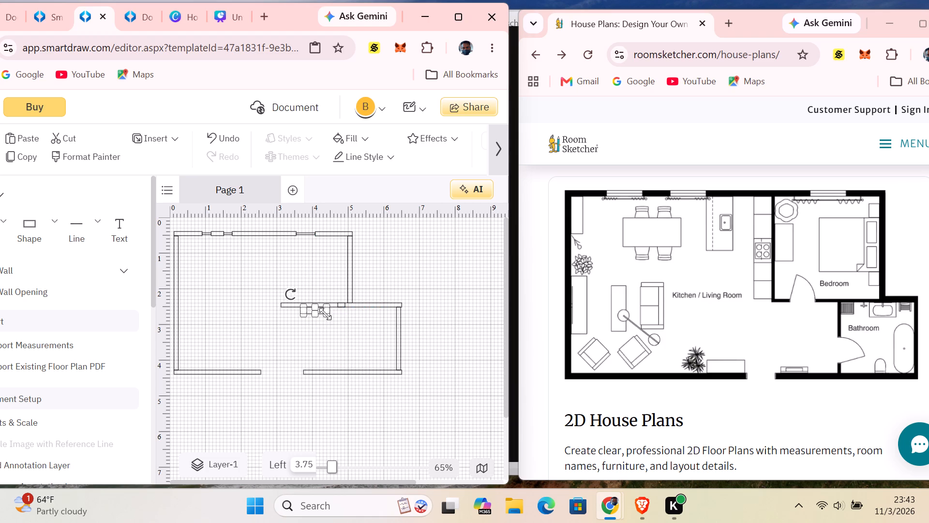
pyautogui.moveTo(304, 312); pyautogui.dragTo(315, 310)
pyautogui.click(338, 316)
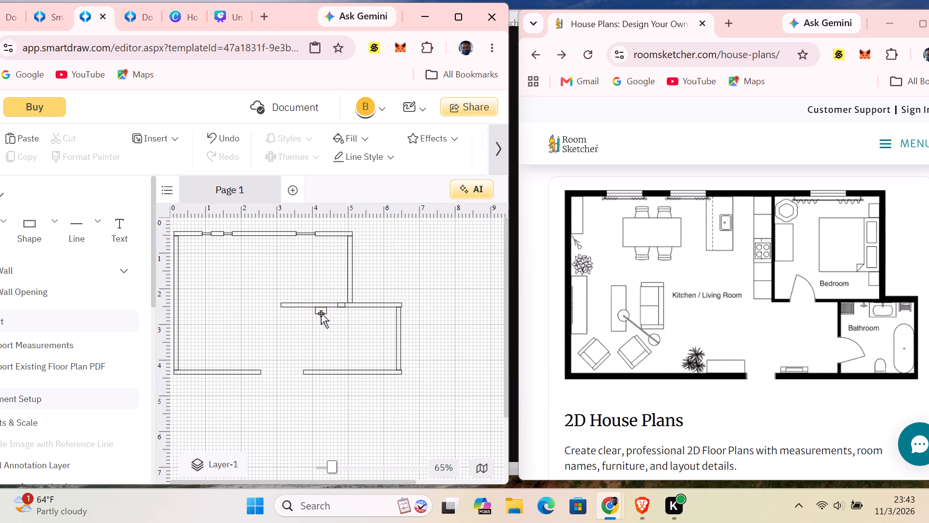
# Narrow the small block to wall thickness by moving its left edge inward to about 4.20.
pyautogui.click(321, 311)
pyautogui.click(321, 309)
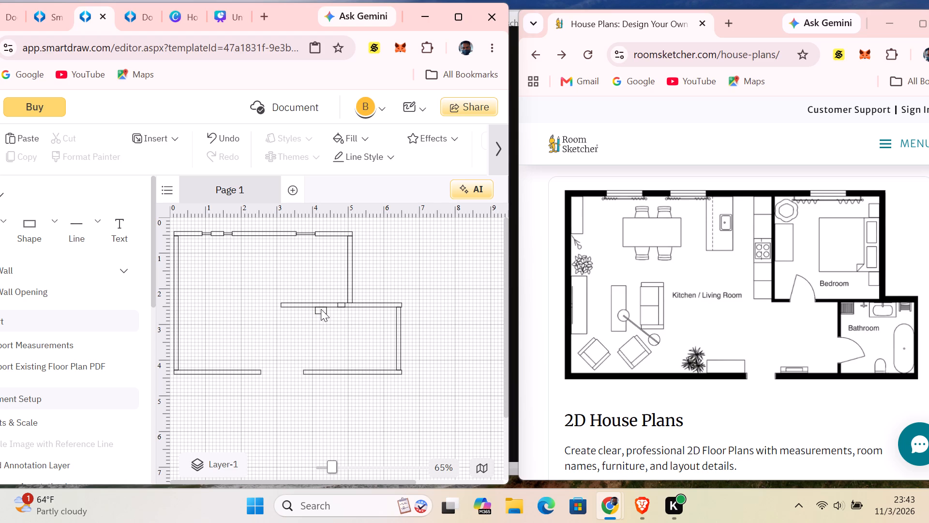
pyautogui.doubleClick(320, 309)
pyautogui.click(328, 309)
pyautogui.moveTo(313, 312); pyautogui.dragTo(317, 312)
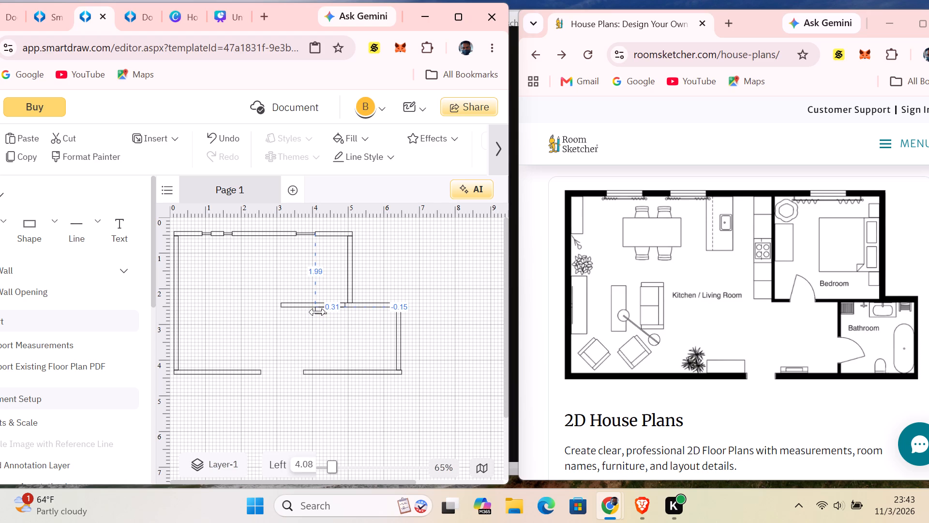
pyautogui.moveTo(317, 312); pyautogui.dragTo(319, 312)
pyautogui.click(331, 322)
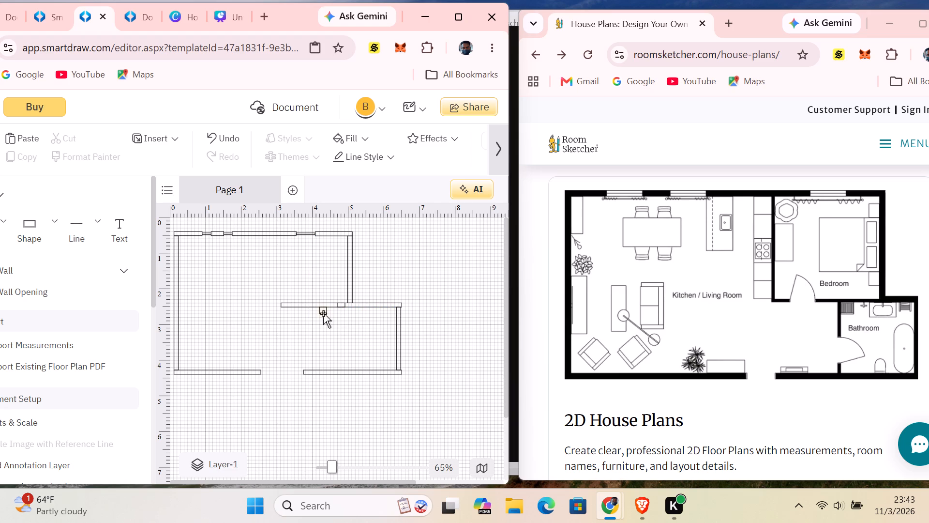
# Stretch the narrow block downward into a vertical bathroom partition about 0.6 long.
pyautogui.click(323, 313)
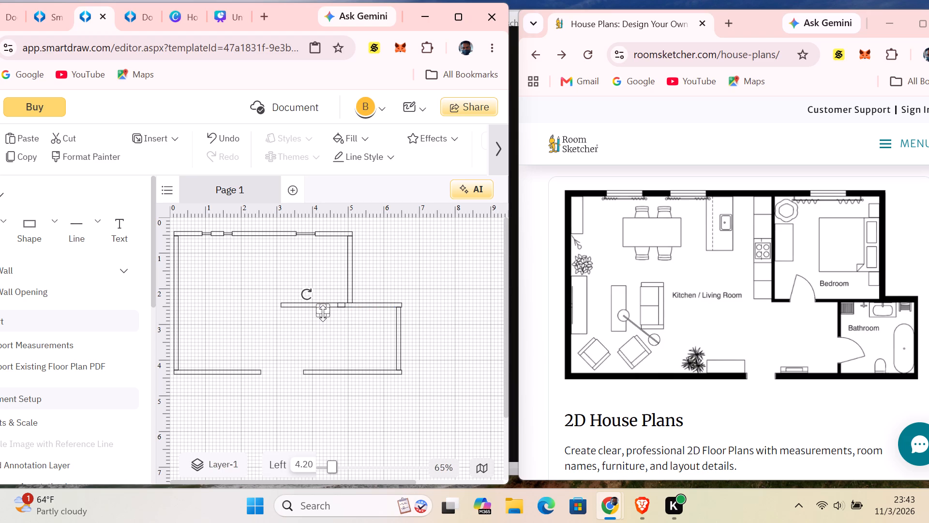
pyautogui.moveTo(324, 313); pyautogui.dragTo(324, 327)
pyautogui.moveTo(322, 316); pyautogui.dragTo(322, 326)
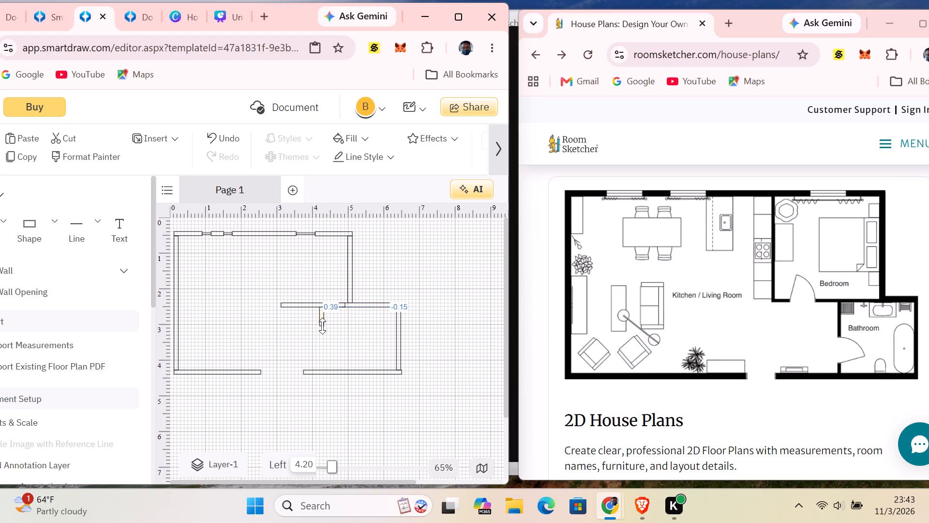
pyautogui.moveTo(322, 326); pyautogui.dragTo(323, 330)
pyautogui.click(335, 348)
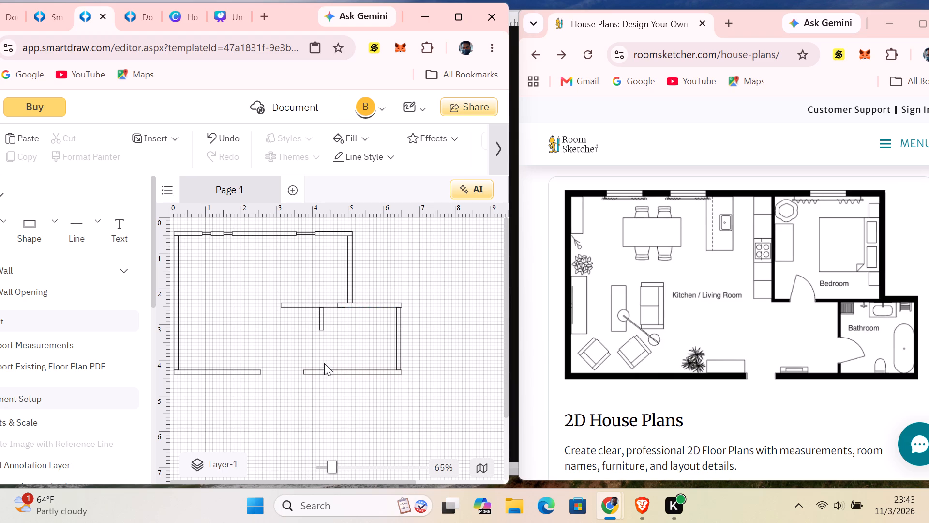
# Paste another wall below the bathroom's bottom wall, left edge at 4.57, and thicken it slightly.
pyautogui.rightClick(333, 393)
pyautogui.click(365, 324)
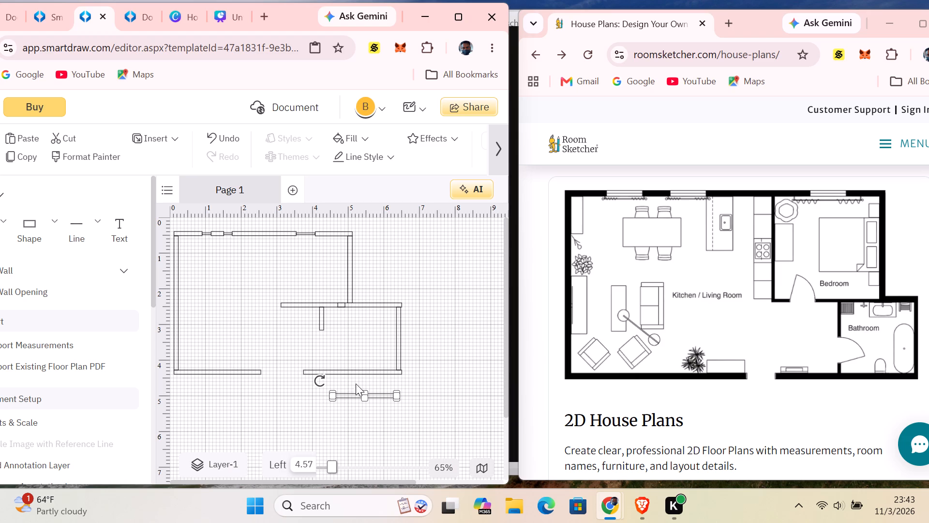
pyautogui.moveTo(363, 396); pyautogui.dragTo(356, 393)
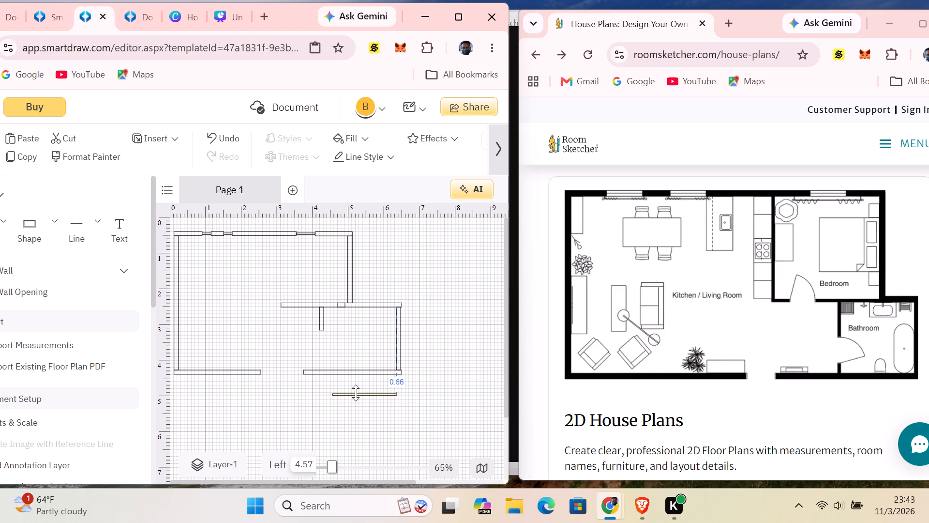
pyautogui.moveTo(356, 393); pyautogui.dragTo(355, 400)
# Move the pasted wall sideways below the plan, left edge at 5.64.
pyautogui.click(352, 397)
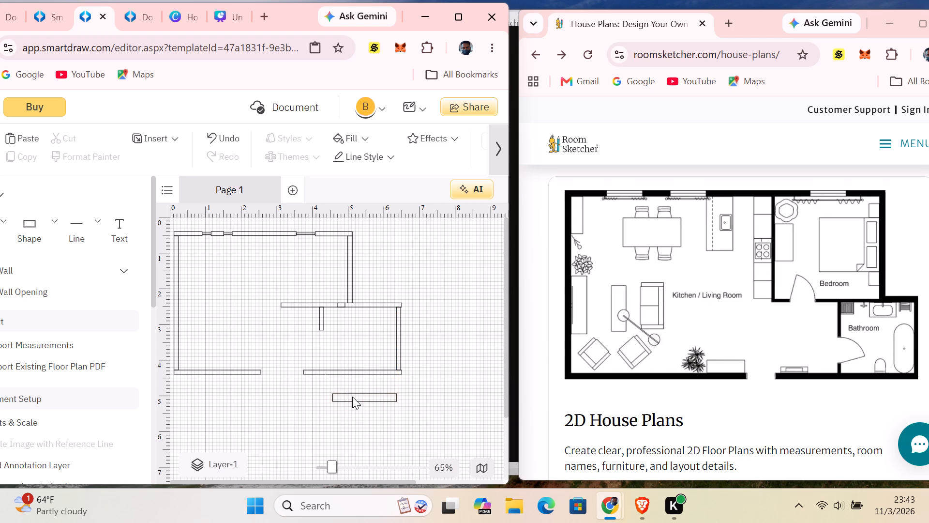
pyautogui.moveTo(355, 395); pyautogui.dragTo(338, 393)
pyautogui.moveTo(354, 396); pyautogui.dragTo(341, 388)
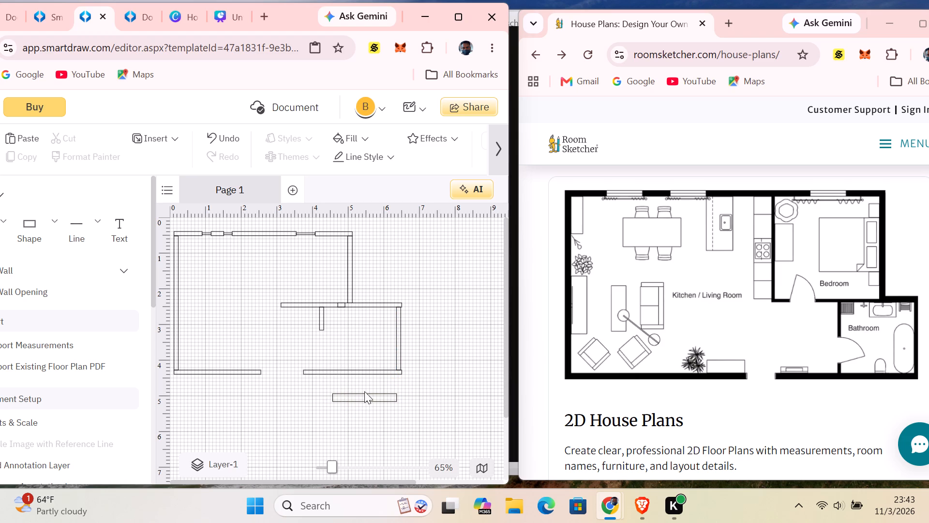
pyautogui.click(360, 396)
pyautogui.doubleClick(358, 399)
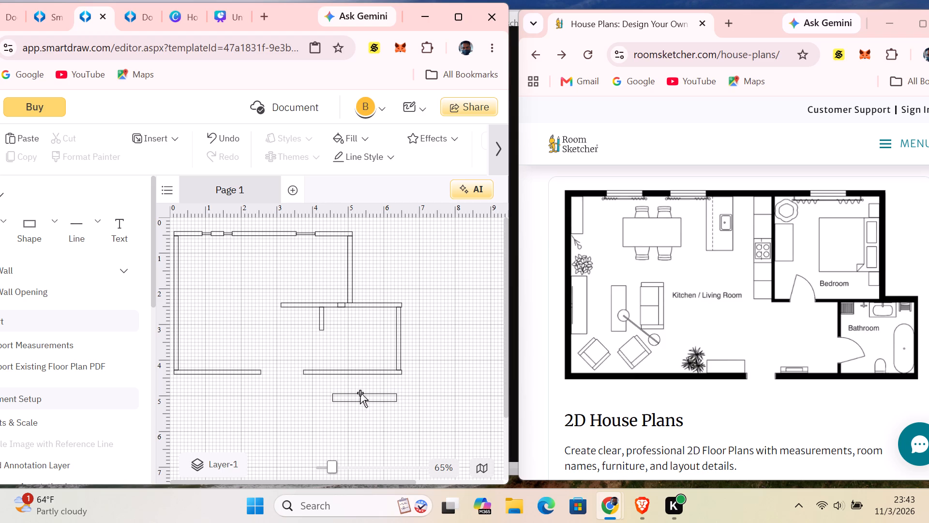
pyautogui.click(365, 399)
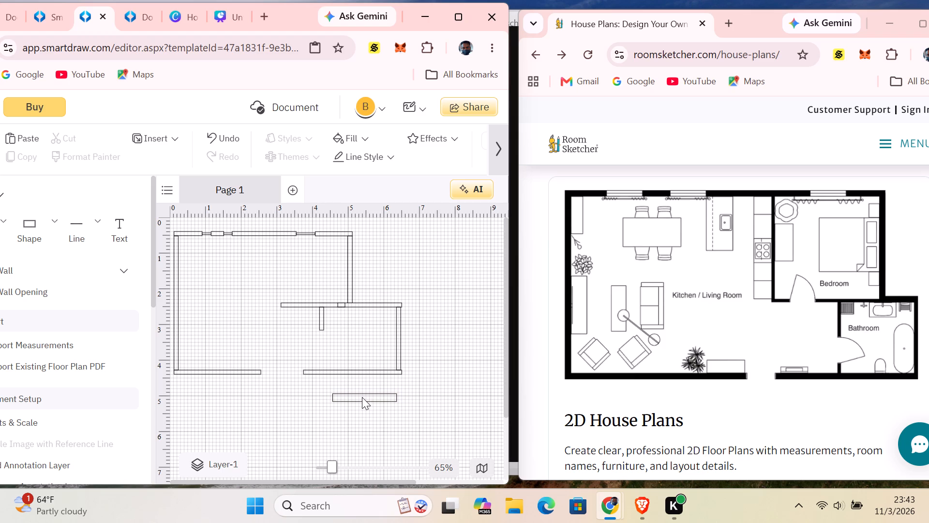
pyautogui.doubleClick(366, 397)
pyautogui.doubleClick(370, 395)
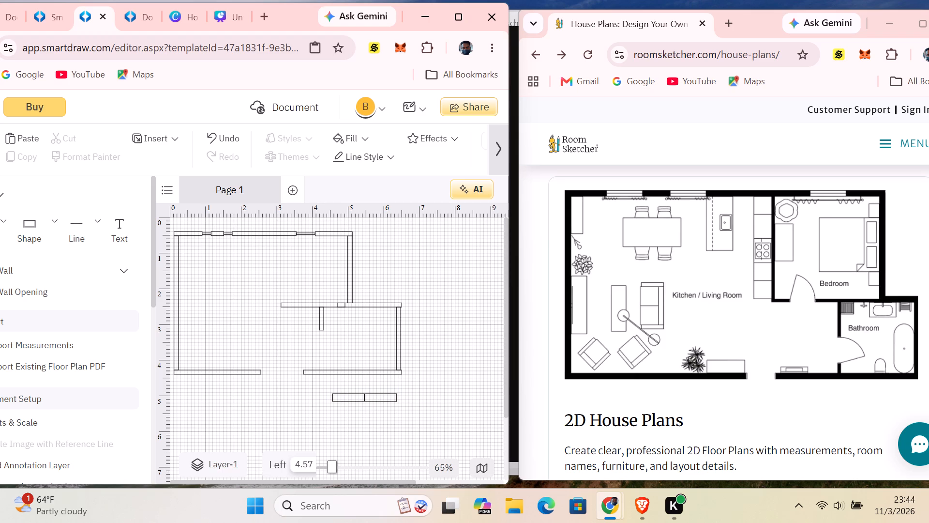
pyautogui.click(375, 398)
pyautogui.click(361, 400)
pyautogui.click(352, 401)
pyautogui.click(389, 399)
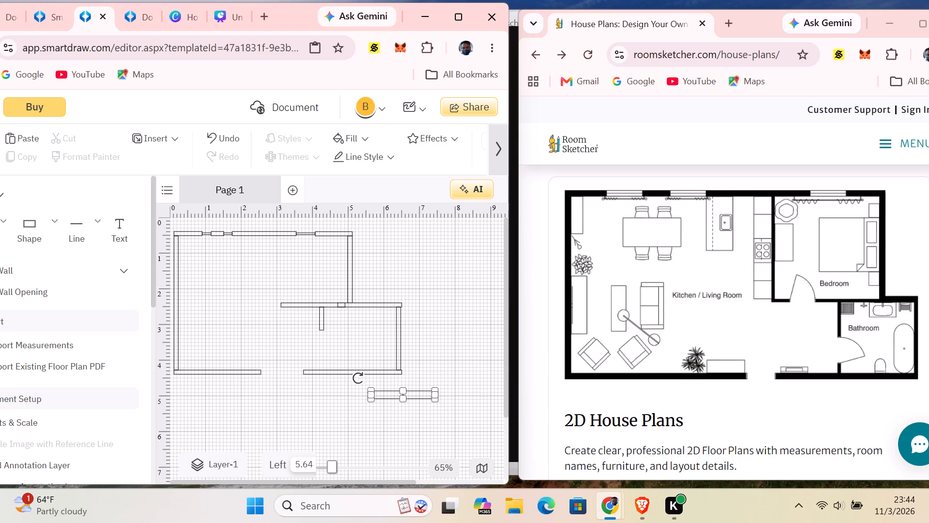
# Move the pasted wall up onto the bathroom's bottom wall, left edge at 3.75.
pyautogui.moveTo(390, 395); pyautogui.dragTo(323, 377)
pyautogui.click(407, 397)
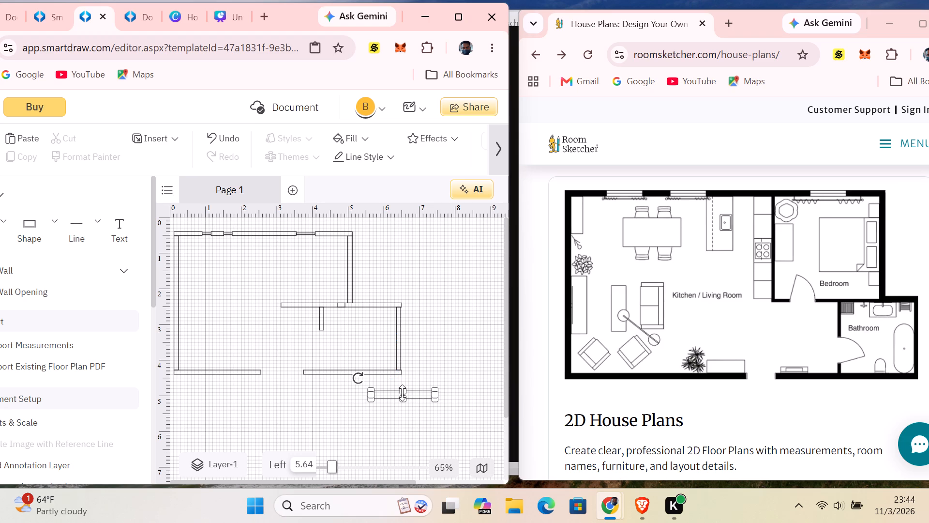
pyautogui.click(402, 393)
pyautogui.click(403, 399)
pyautogui.moveTo(406, 397); pyautogui.dragTo(378, 393)
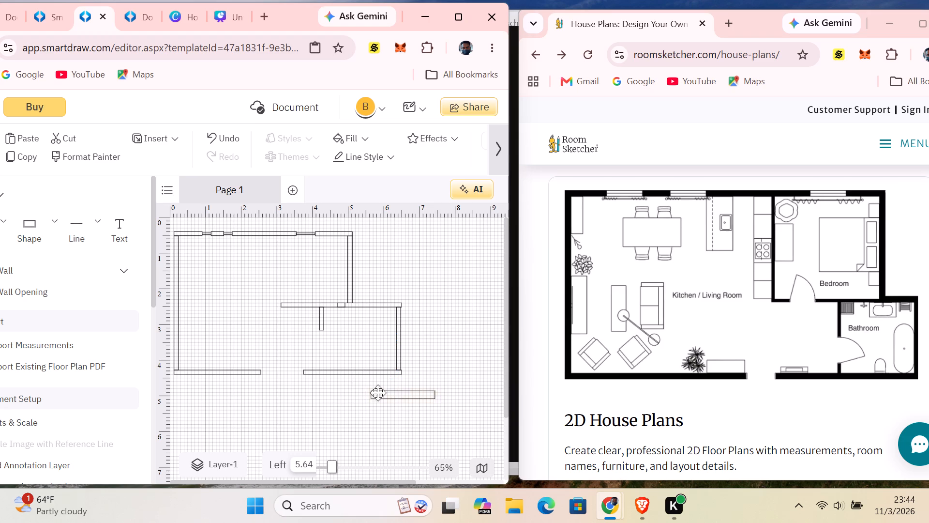
pyautogui.moveTo(378, 393); pyautogui.dragTo(339, 367)
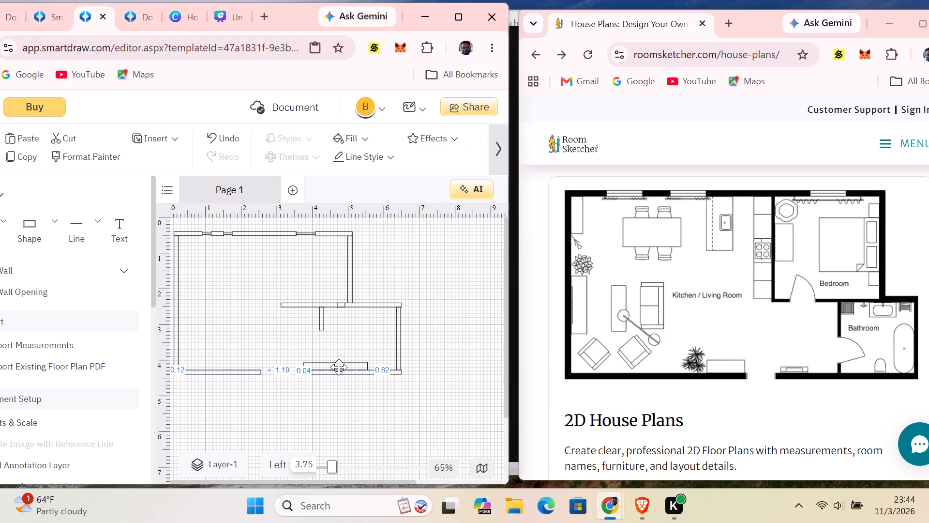
pyautogui.moveTo(339, 367); pyautogui.dragTo(339, 367)
# Shrink the wall on the bathroom's bottom wall to a wall-thickness block, left edge at 4.20.
pyautogui.moveTo(368, 369); pyautogui.dragTo(339, 369)
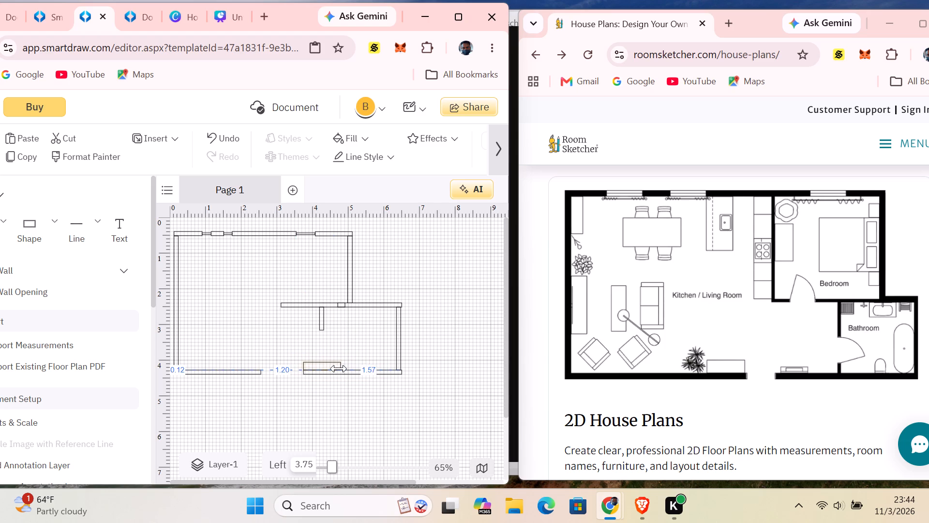
pyautogui.moveTo(339, 369); pyautogui.dragTo(325, 369)
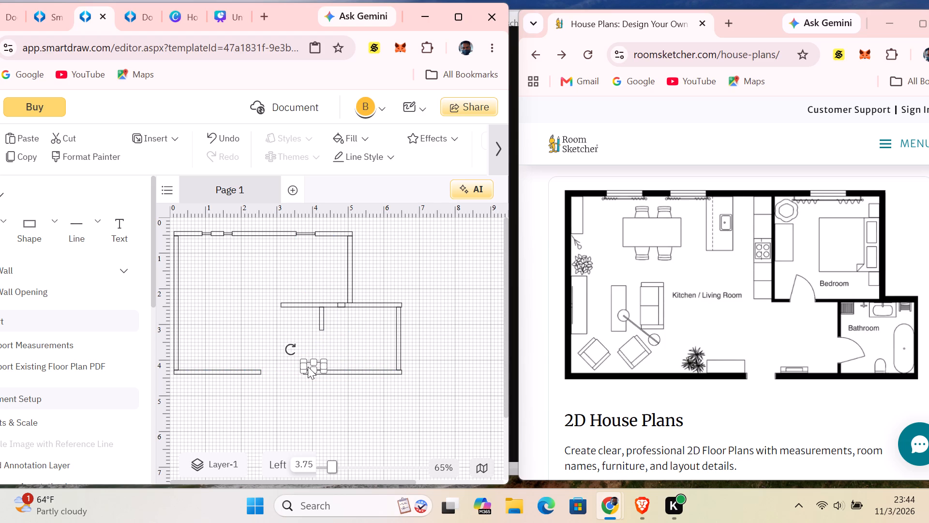
pyautogui.moveTo(305, 365); pyautogui.dragTo(317, 365)
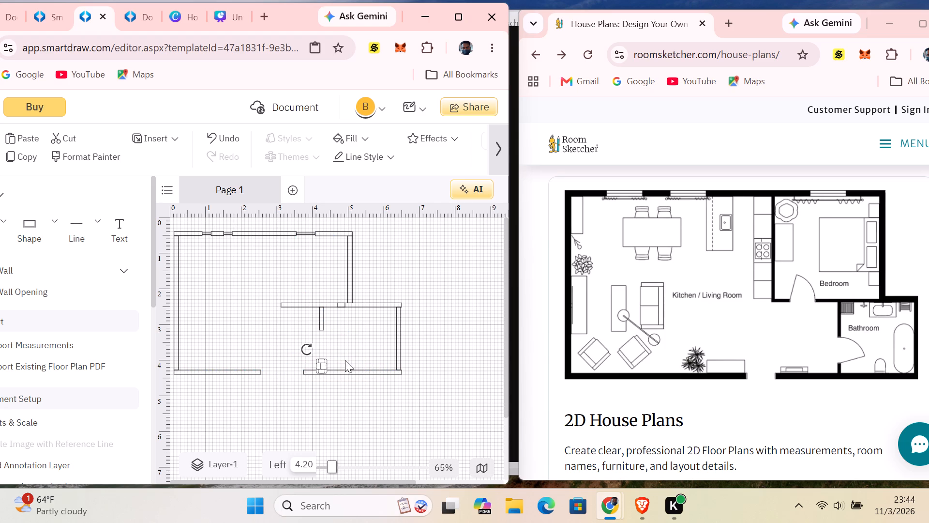
# Stretch the block upward into the lower bathroom partition, leaving a door gap of about 0.6 below the upper partition.
pyautogui.click(345, 360)
pyautogui.click(323, 364)
pyautogui.moveTo(323, 360); pyautogui.dragTo(323, 351)
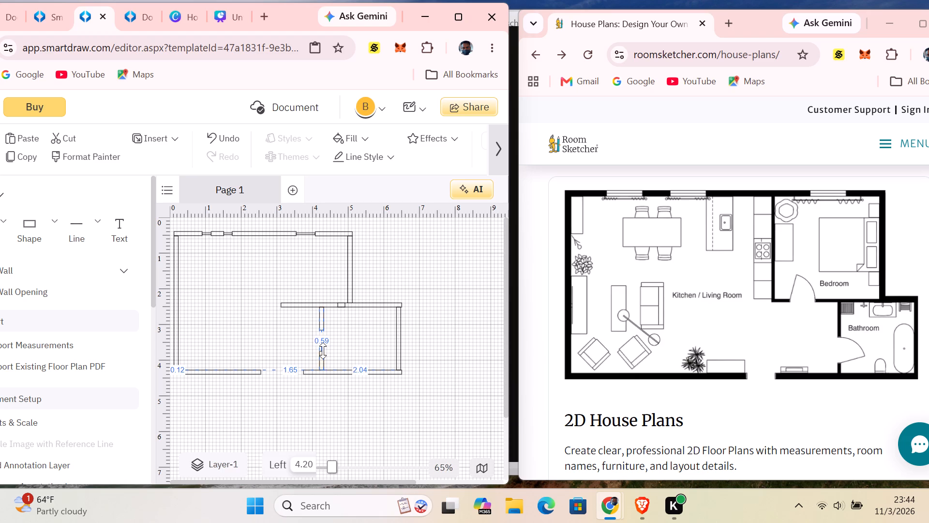
pyautogui.moveTo(323, 351); pyautogui.dragTo(323, 350)
pyautogui.click(366, 400)
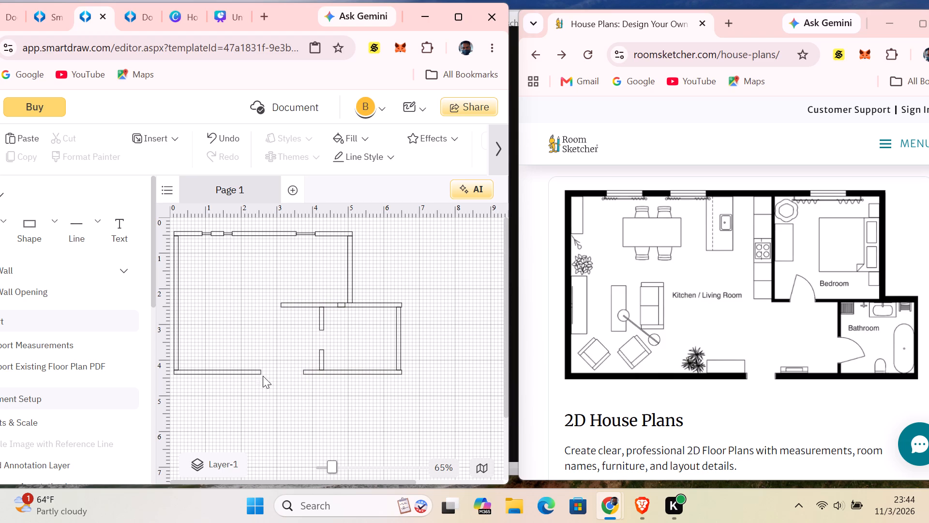
# Extend the bathroom's bottom wall slightly at its left end to narrow the entrance opening.
pyautogui.click(314, 372)
pyautogui.click(305, 373)
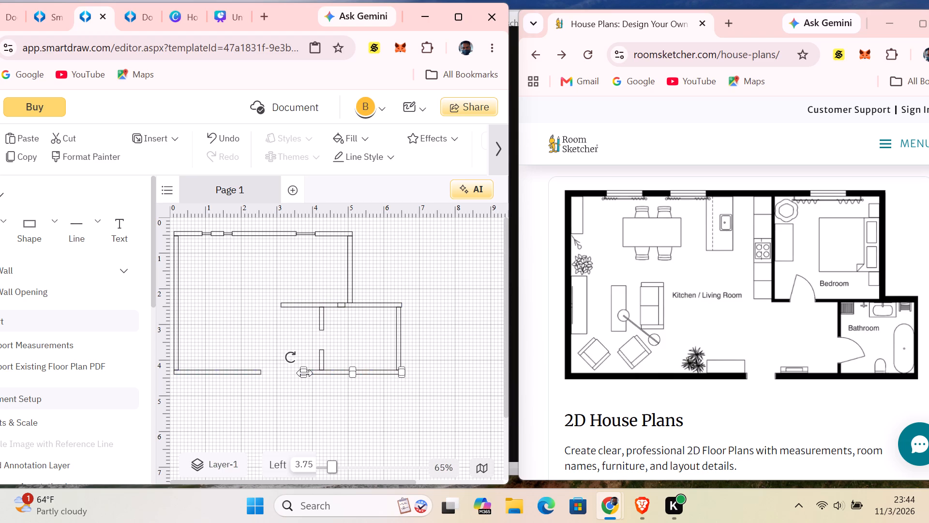
pyautogui.moveTo(305, 373); pyautogui.dragTo(295, 374)
pyautogui.click(294, 391)
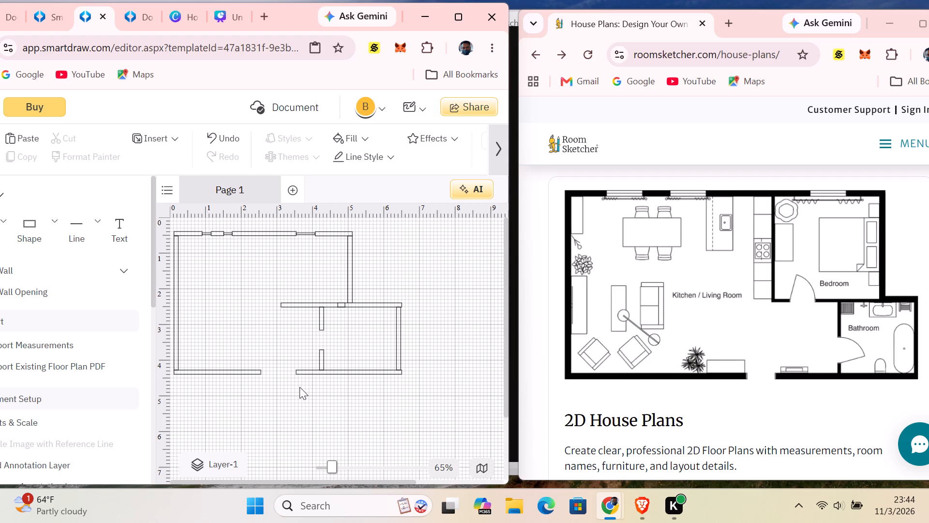
# Shorten the bedroom's lower wall from its free left end, bringing its left edge to 3.79.
pyautogui.click(297, 302)
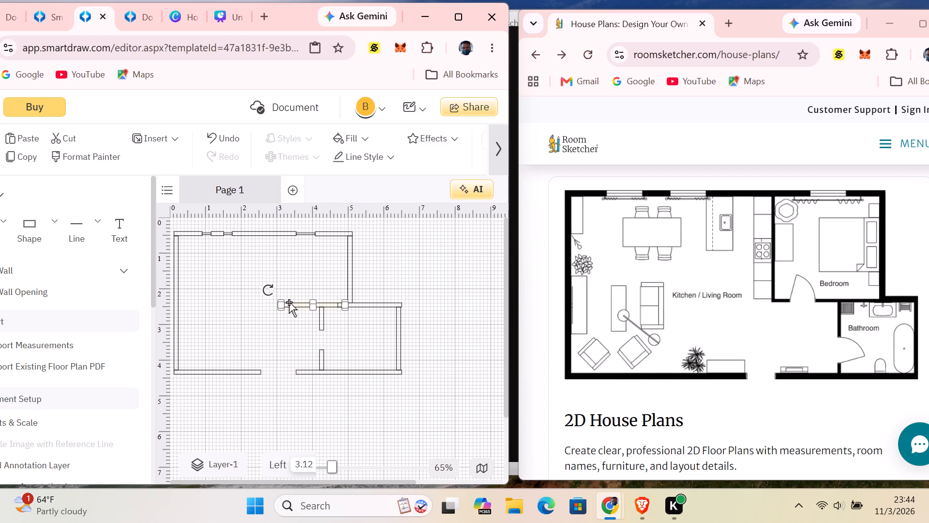
pyautogui.moveTo(277, 304); pyautogui.dragTo(301, 305)
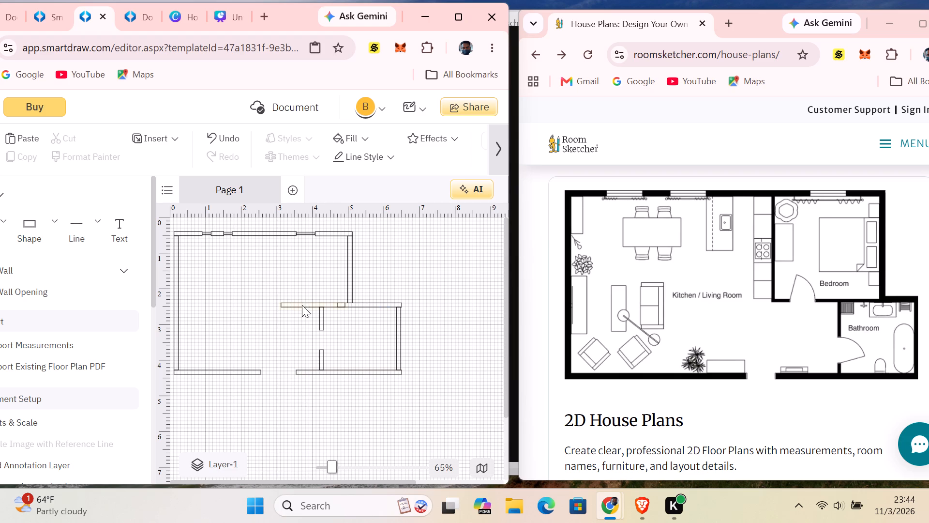
pyautogui.click(301, 316)
pyautogui.click(284, 307)
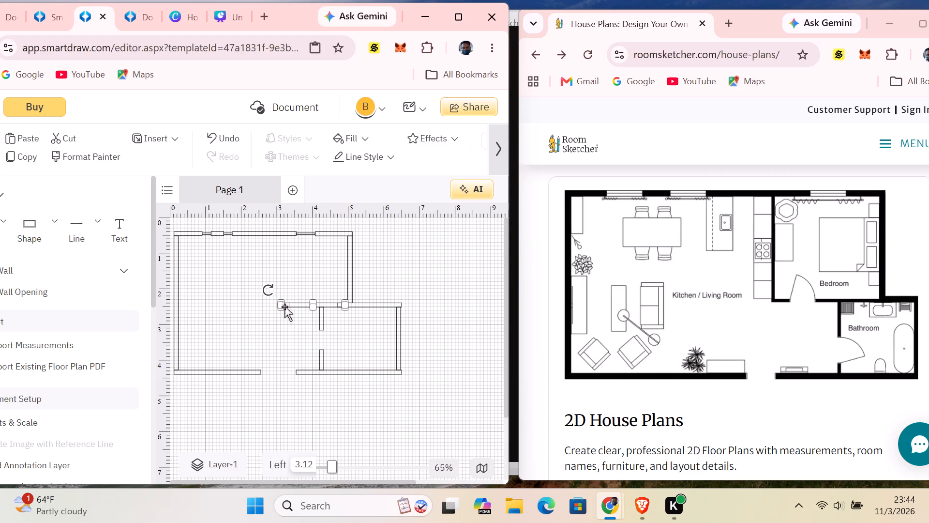
pyautogui.moveTo(278, 306); pyautogui.dragTo(304, 305)
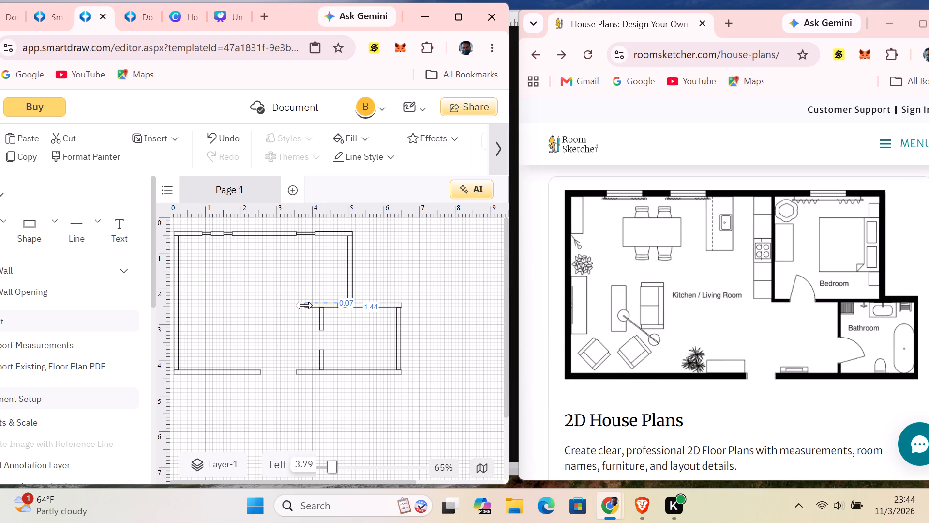
pyautogui.moveTo(304, 305); pyautogui.dragTo(305, 305)
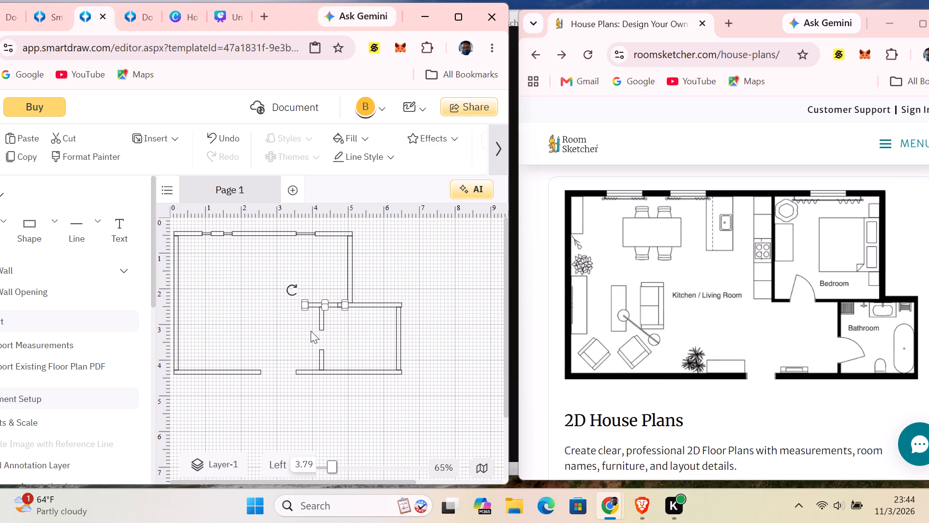
pyautogui.click(311, 331)
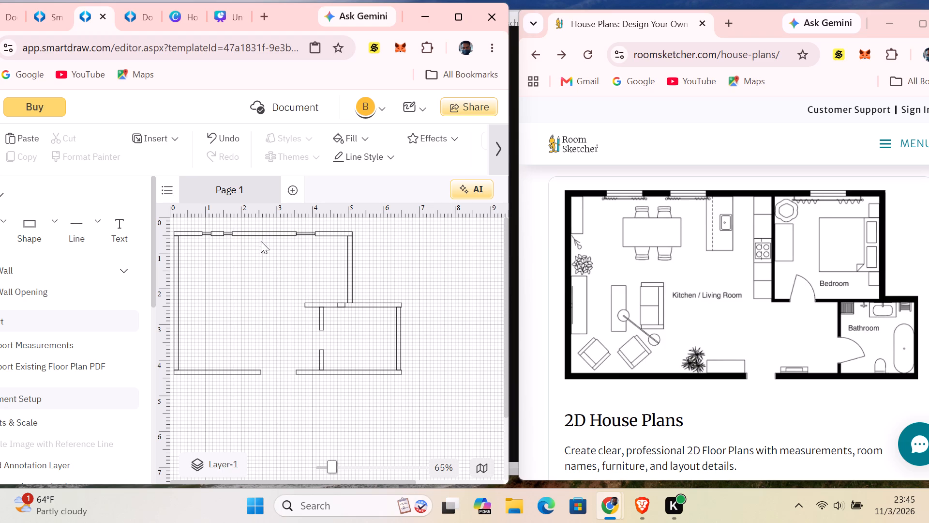
# Paste another wall beneath the top outer wall, left edge at 2.31, and stretch it upward to meet that wall.
pyautogui.rightClick(249, 251)
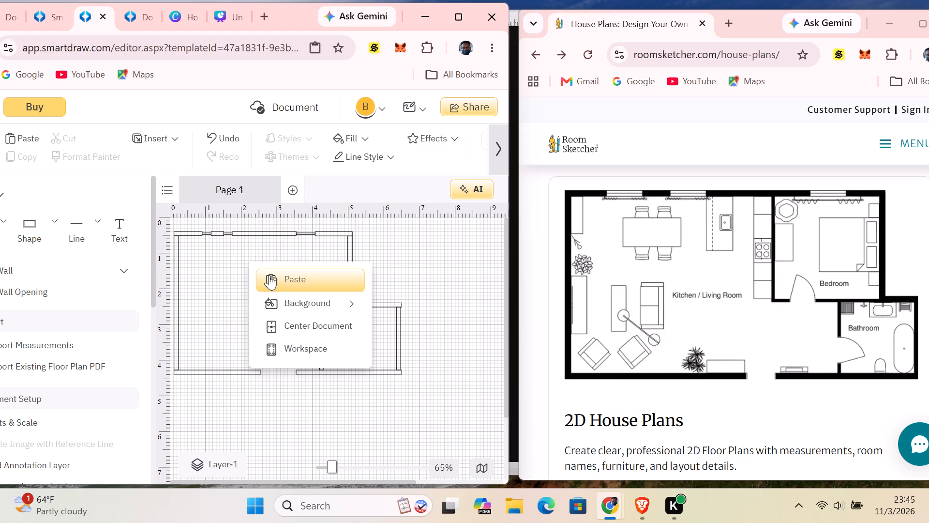
pyautogui.click(269, 275)
pyautogui.moveTo(249, 250); pyautogui.dragTo(252, 236)
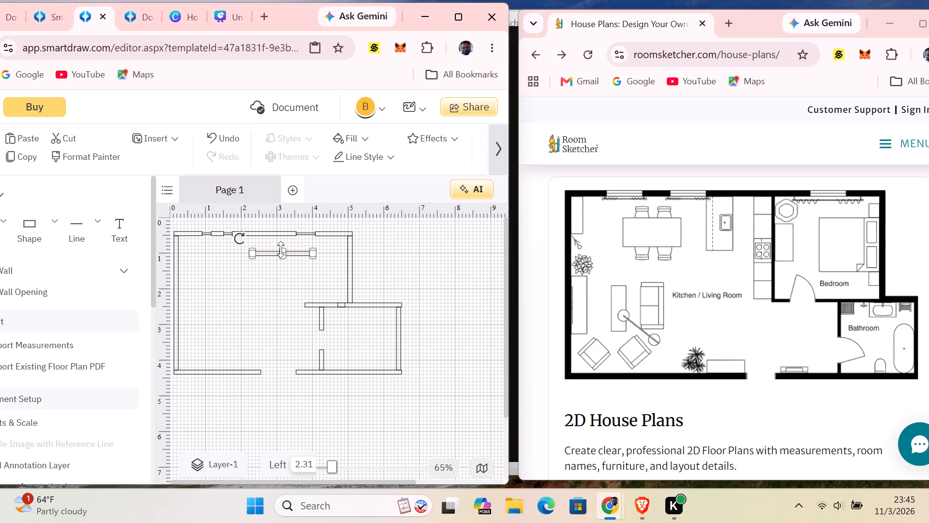
pyautogui.moveTo(284, 251); pyautogui.dragTo(274, 236)
# Narrow the pasted piece under the top wall from both sides to a slim block, left edge at 2.91.
pyautogui.moveTo(313, 242); pyautogui.dragTo(289, 245)
pyautogui.moveTo(289, 245); pyautogui.dragTo(281, 247)
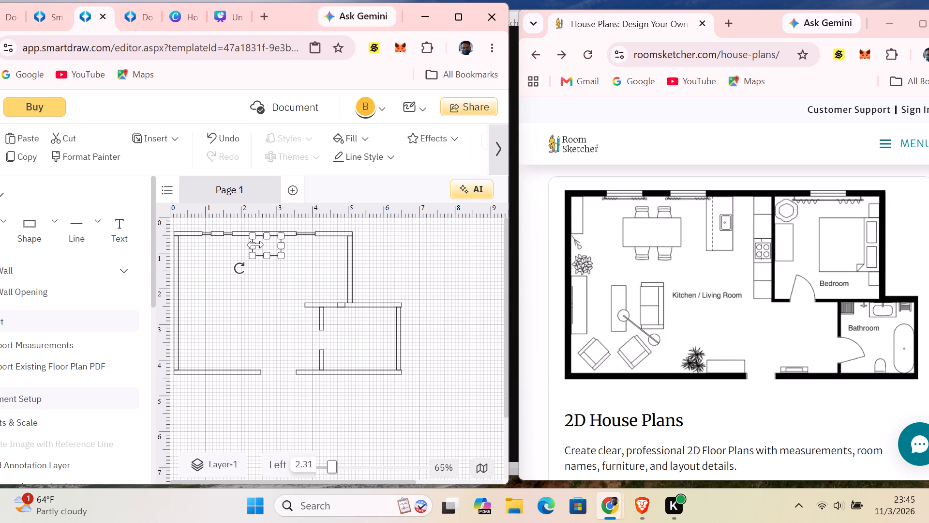
pyautogui.moveTo(254, 245); pyautogui.dragTo(274, 245)
# Stretch the slim block downward into a vertical partition reaching the level of the bedroom's lower wall.
pyautogui.moveTo(276, 255); pyautogui.dragTo(270, 302)
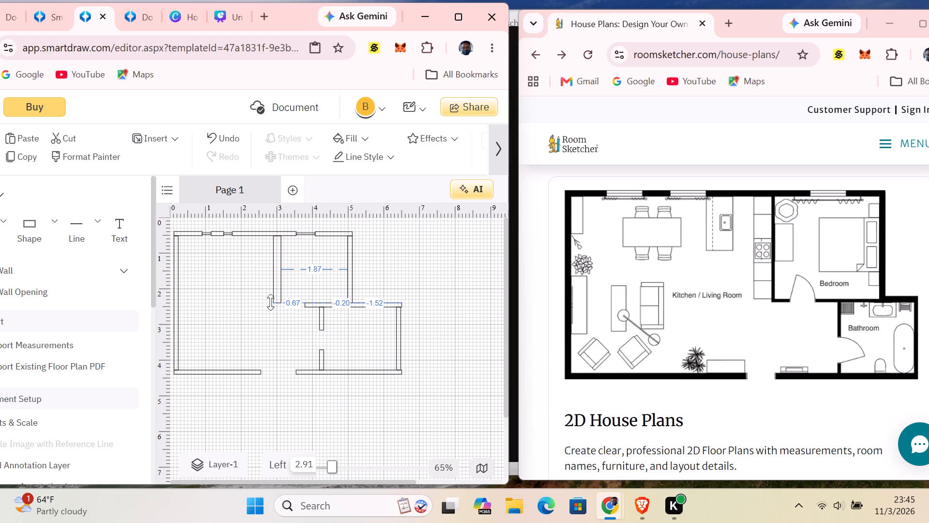
pyautogui.moveTo(270, 302); pyautogui.dragTo(271, 303)
# Shift the bedroom's vertical partition away from the bedroom and narrow it, bringing its left edge to 2.63.
pyautogui.moveTo(274, 257); pyautogui.dragTo(274, 256)
pyautogui.moveTo(274, 256); pyautogui.dragTo(267, 256)
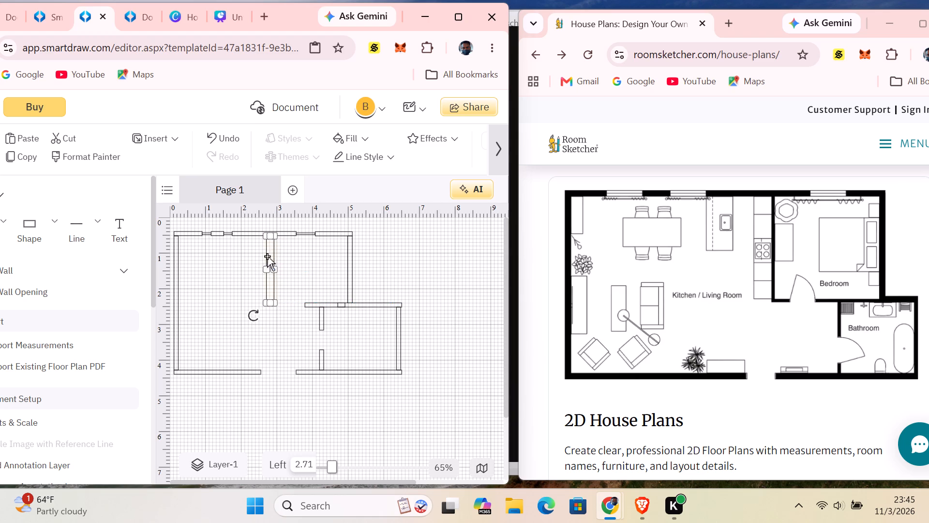
pyautogui.click(263, 272)
pyautogui.moveTo(272, 268); pyautogui.dragTo(270, 268)
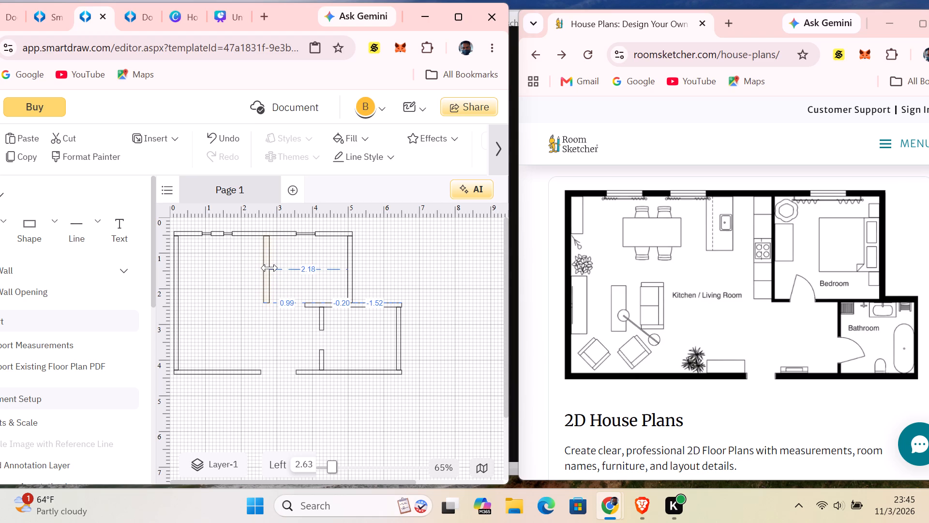
pyautogui.moveTo(270, 268); pyautogui.dragTo(267, 268)
pyautogui.click(303, 271)
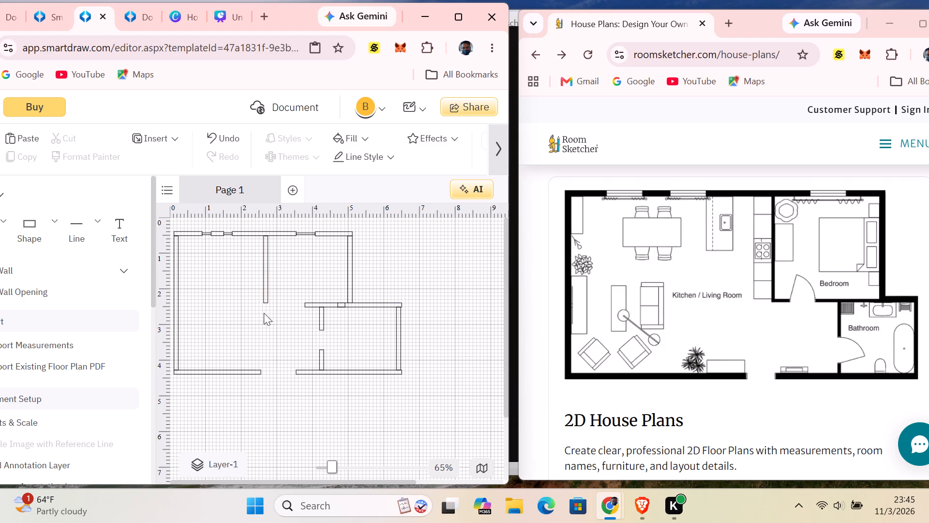
# Paste another wall and place it below the bedroom partition, in line with the bedroom's lower wall, left edge at 1.94.
pyautogui.rightClick(233, 308)
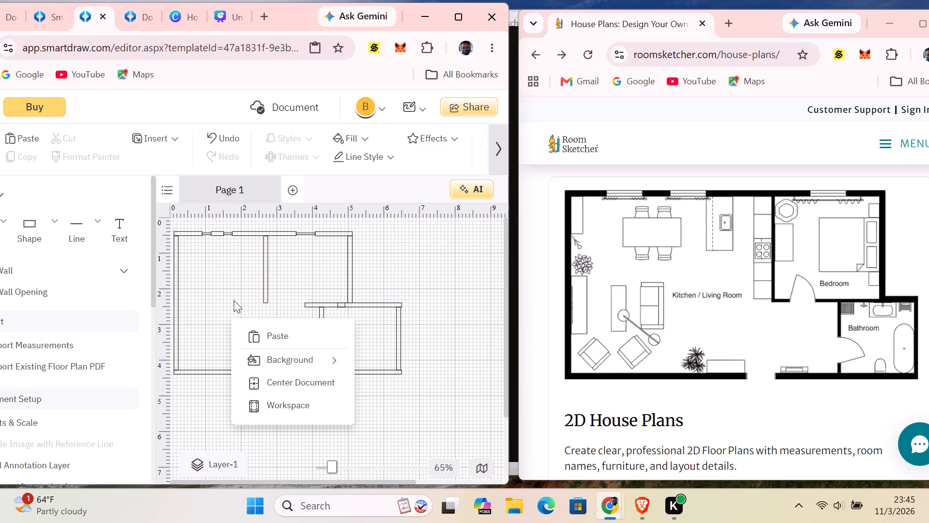
pyautogui.click(285, 340)
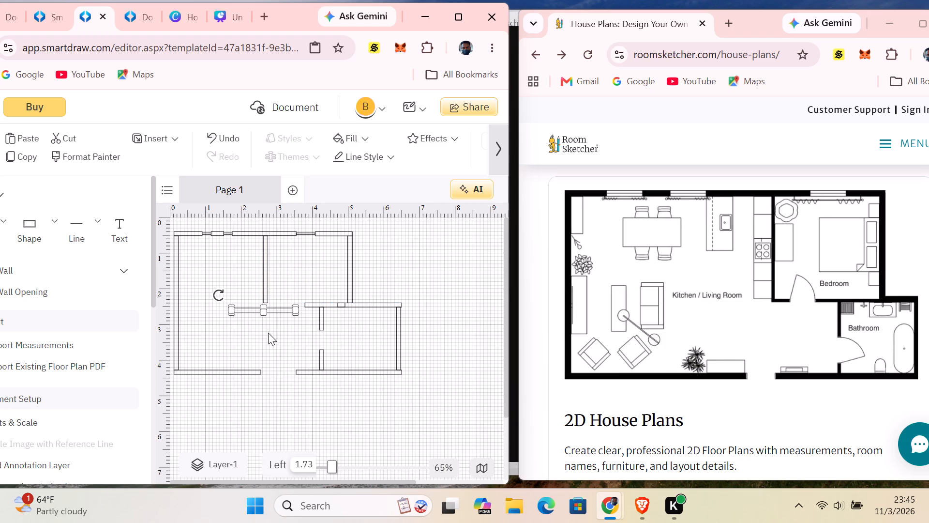
pyautogui.moveTo(271, 310); pyautogui.dragTo(279, 305)
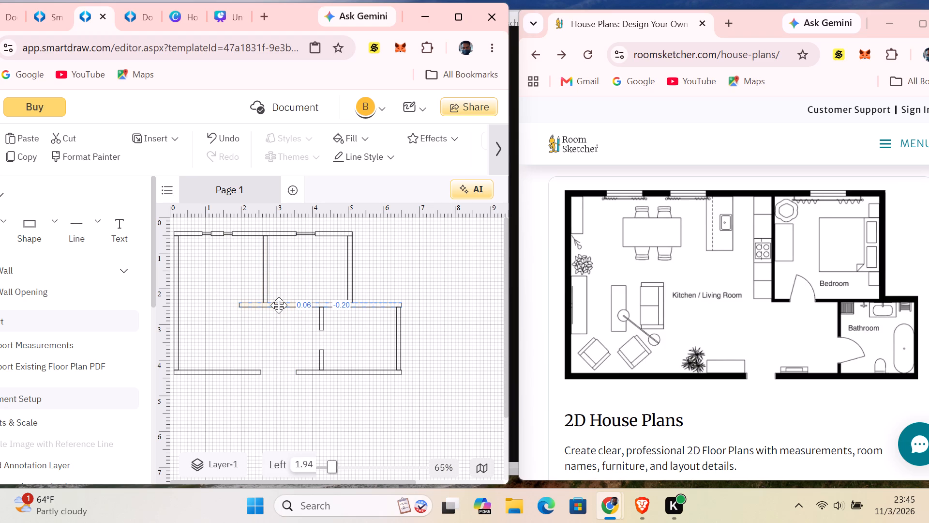
pyautogui.moveTo(279, 305); pyautogui.dragTo(279, 305)
pyautogui.click(271, 323)
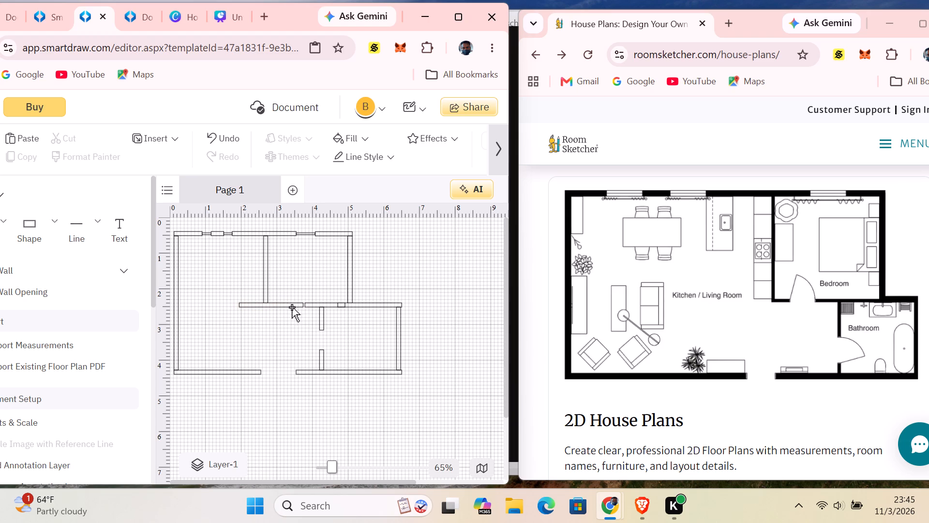
# Shorten the pasted wall from its right end to just past the bedroom partition, leaving a door gap.
pyautogui.click(294, 305)
pyautogui.moveTo(301, 304); pyautogui.dragTo(292, 304)
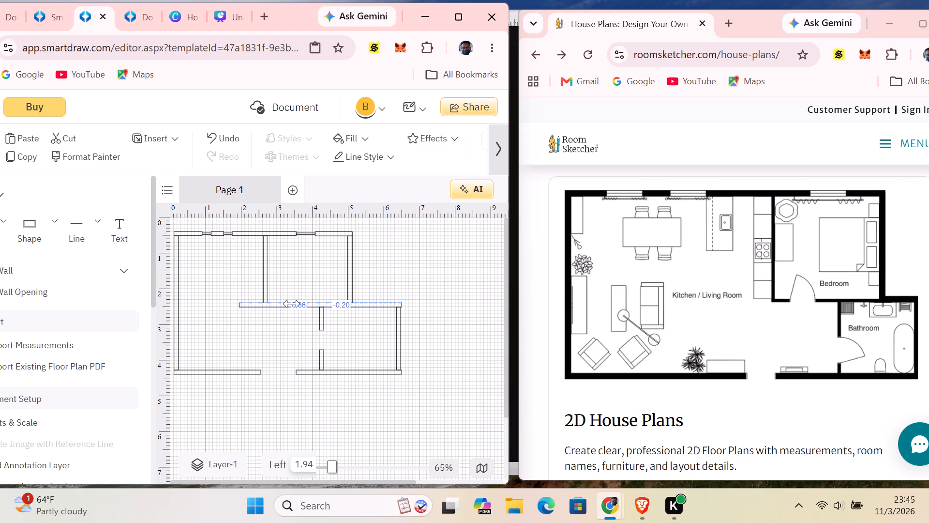
pyautogui.moveTo(292, 304); pyautogui.dragTo(271, 305)
pyautogui.click(259, 339)
pyautogui.click(270, 307)
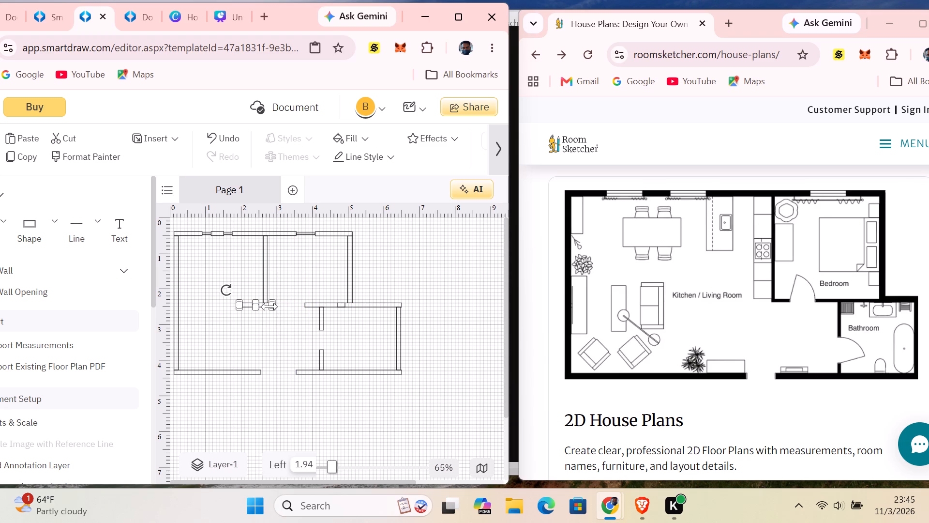
pyautogui.moveTo(270, 307); pyautogui.dragTo(274, 306)
pyautogui.click(269, 324)
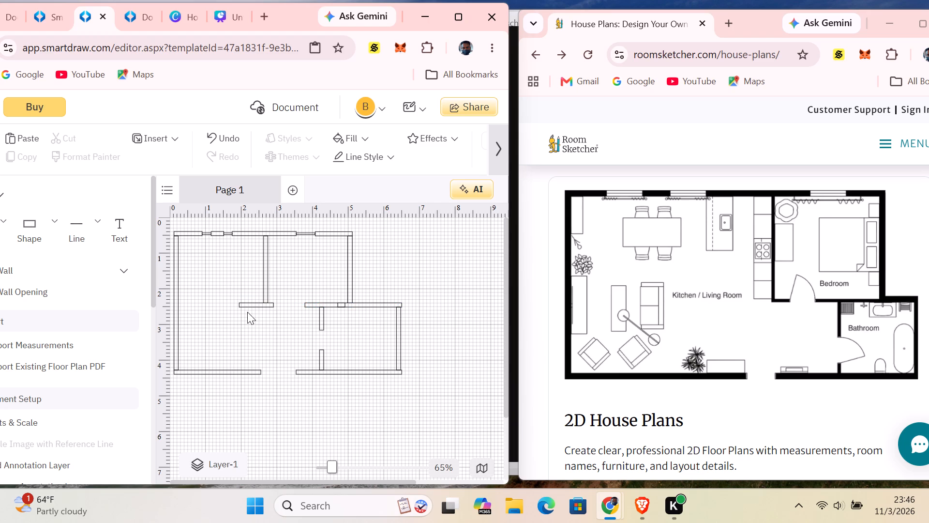
# Trim the pasted wall's left end to the bedroom partition, leaving a short stub with its left edge at 2.67.
pyautogui.click(244, 307)
pyautogui.moveTo(240, 305); pyautogui.dragTo(245, 304)
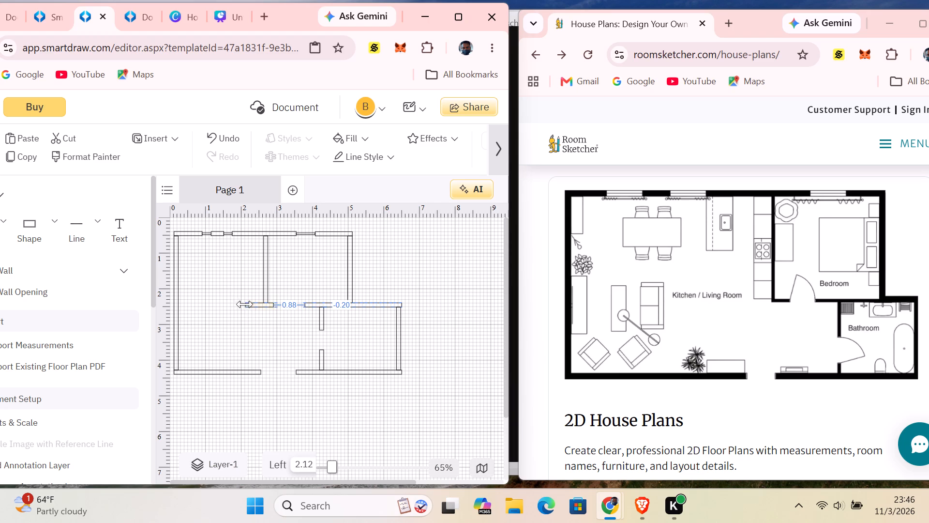
pyautogui.moveTo(245, 304); pyautogui.dragTo(264, 304)
pyautogui.moveTo(264, 304); pyautogui.dragTo(264, 304)
pyautogui.click(265, 319)
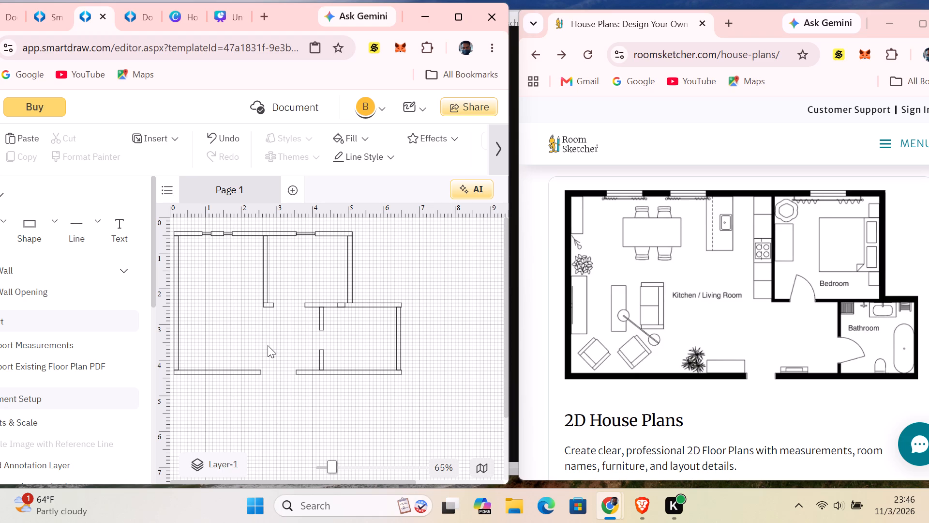
# Nudge the short wall stub flush under the bedroom partition, left edge at 2.63.
pyautogui.click(270, 305)
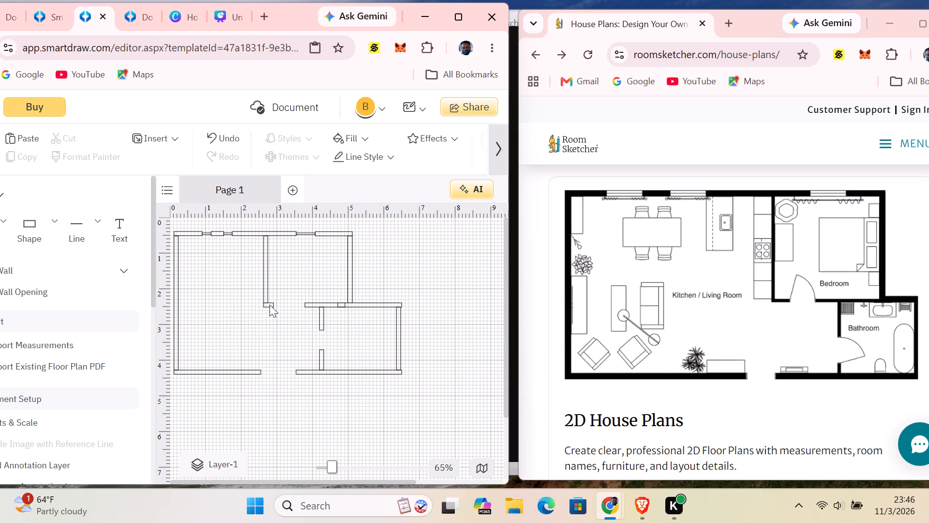
pyautogui.click(270, 305)
pyautogui.click(279, 290)
pyautogui.doubleClick(269, 305)
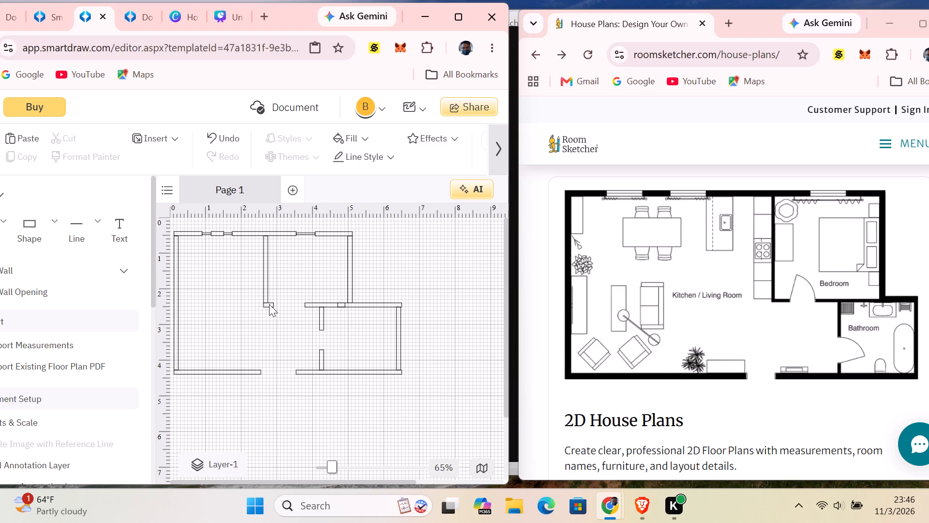
pyautogui.doubleClick(269, 304)
pyautogui.click(272, 306)
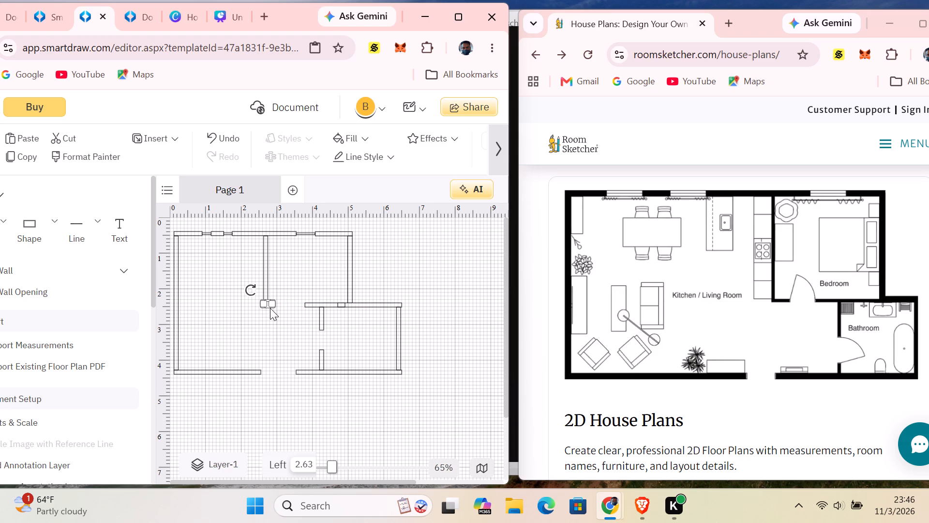
pyautogui.click(269, 307)
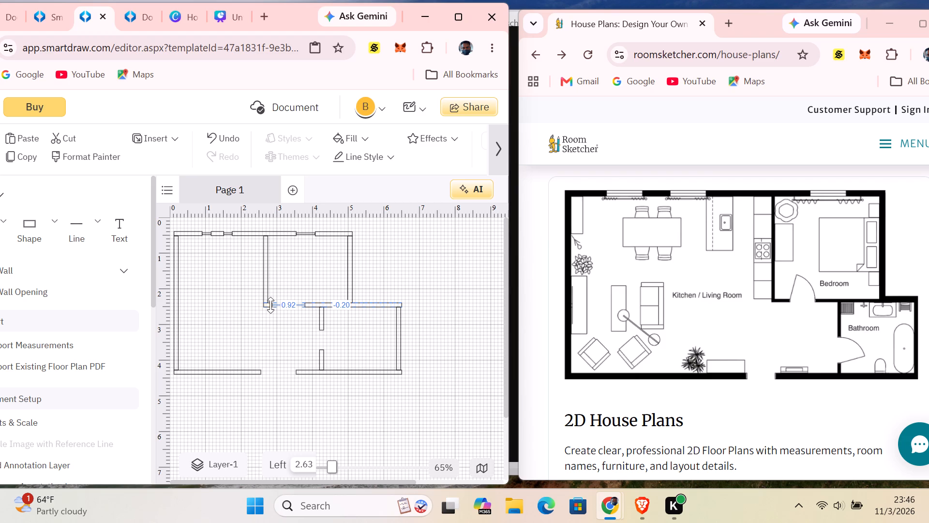
pyautogui.click(274, 319)
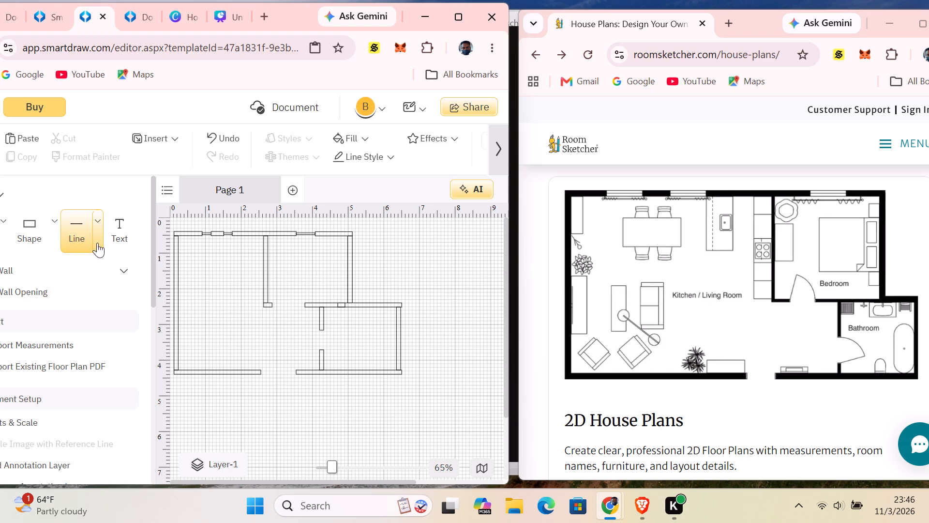
# Add a fully rounded rectangle shape outside the bathroom's outer wall, left edge at 7.00.
pyautogui.click(49, 224)
pyautogui.click(56, 224)
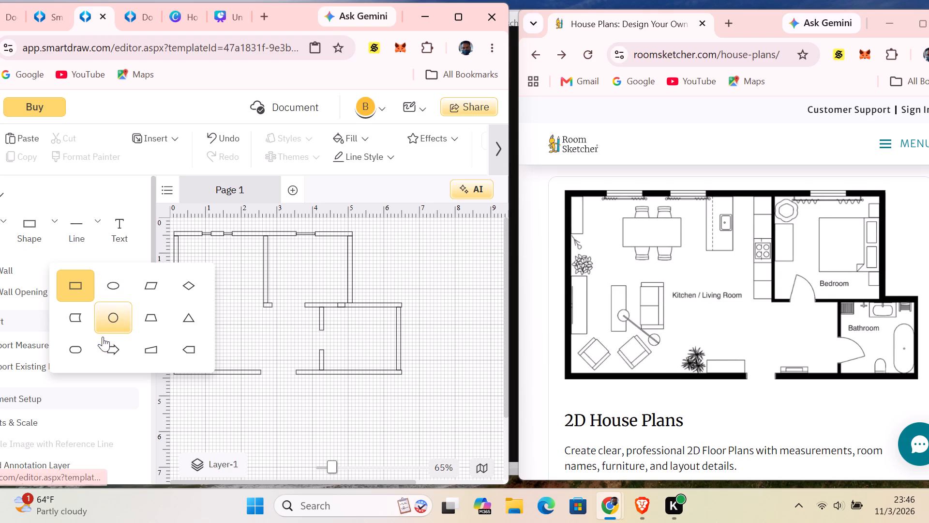
pyautogui.click(85, 347)
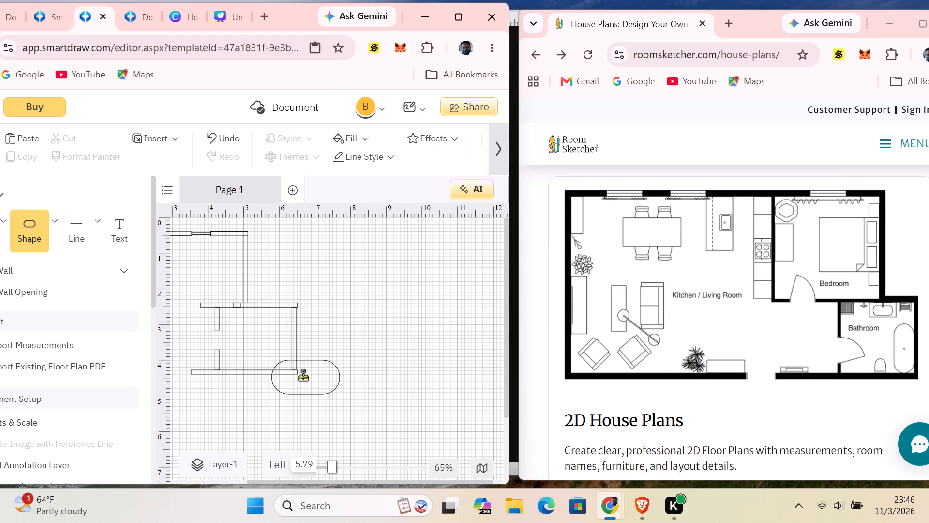
pyautogui.click(349, 352)
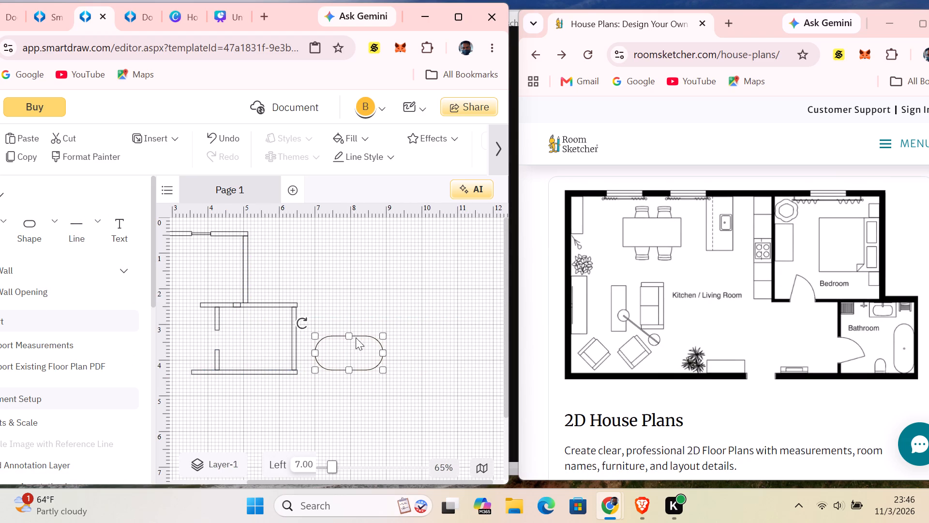
# Resize the rounded shape into a slim upright bathtub outline, left edge at 8.04.
pyautogui.moveTo(350, 334); pyautogui.dragTo(356, 281)
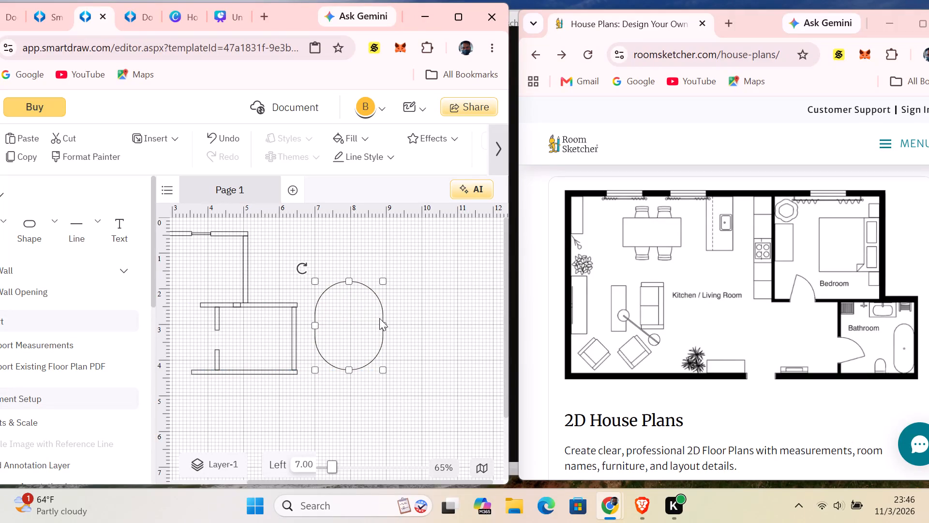
pyautogui.moveTo(380, 320); pyautogui.dragTo(353, 321)
pyautogui.click(381, 328)
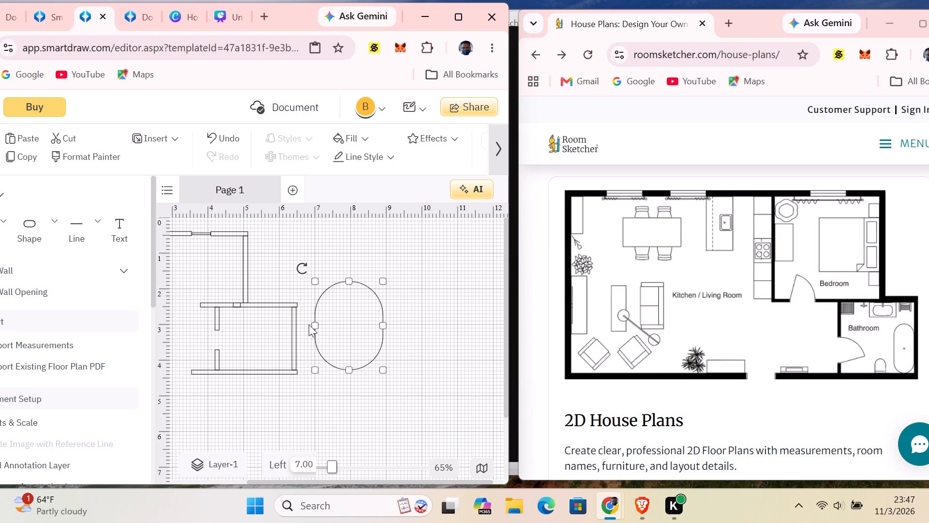
pyautogui.moveTo(317, 323); pyautogui.dragTo(364, 322)
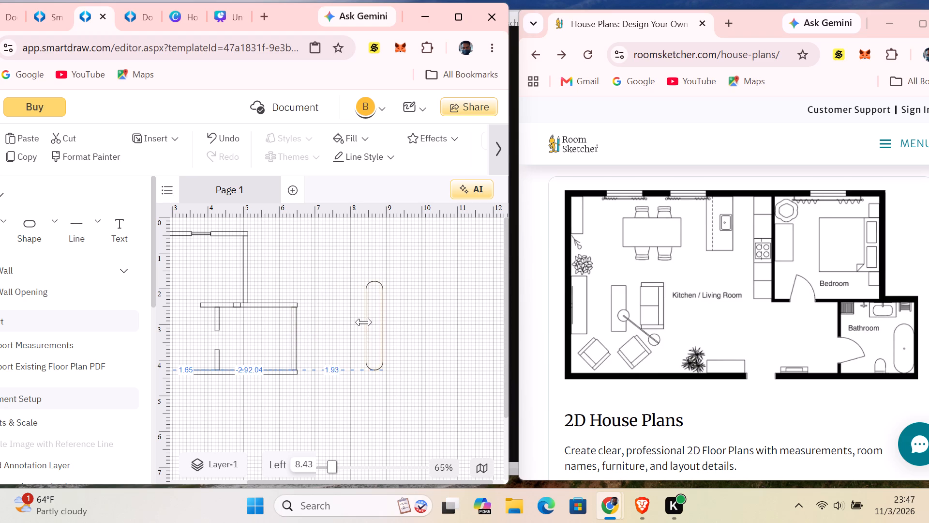
pyautogui.moveTo(364, 322); pyautogui.dragTo(357, 322)
pyautogui.moveTo(369, 281); pyautogui.dragTo(365, 323)
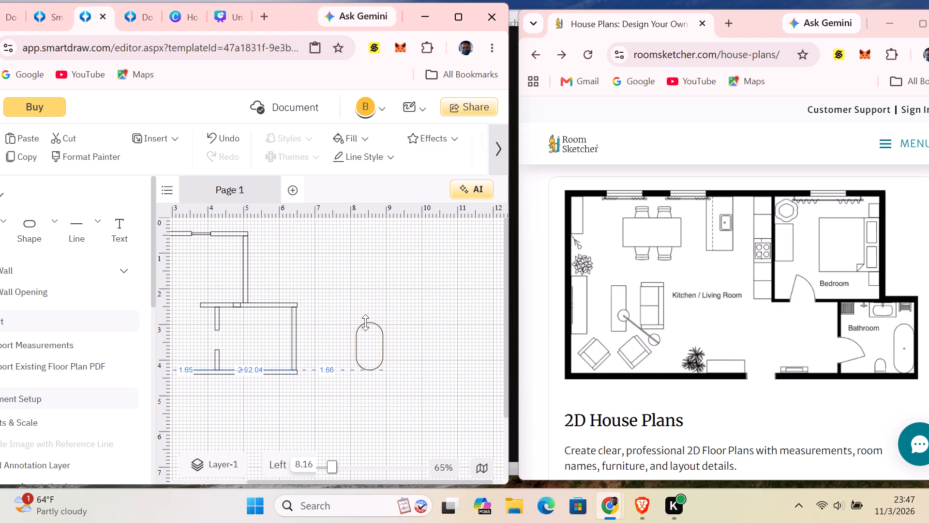
pyautogui.moveTo(365, 323); pyautogui.dragTo(365, 325)
pyautogui.moveTo(367, 369); pyautogui.dragTo(367, 356)
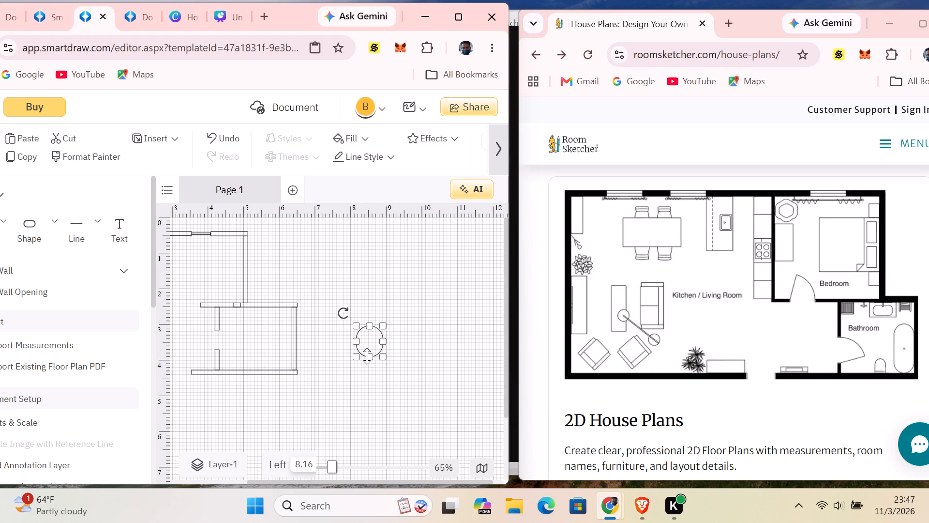
pyautogui.moveTo(369, 357); pyautogui.dragTo(369, 366)
pyautogui.moveTo(382, 341); pyautogui.dragTo(381, 341)
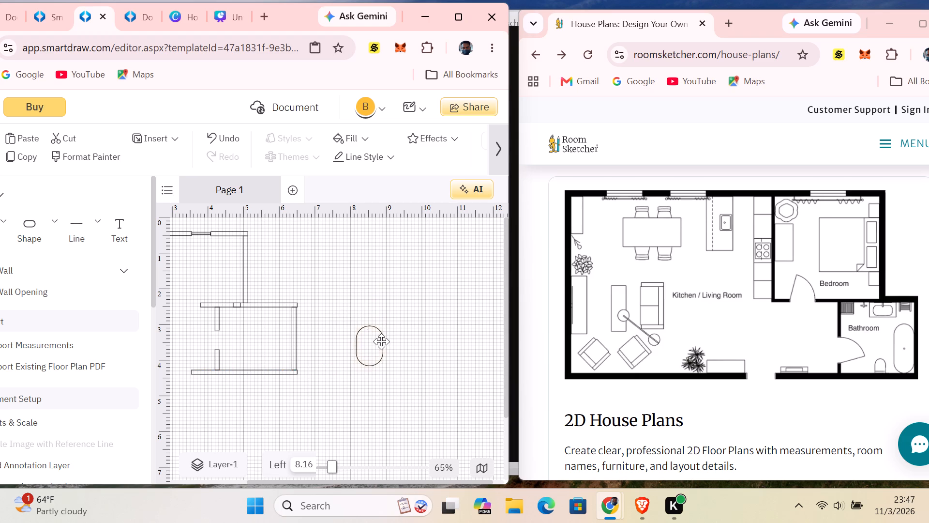
pyautogui.moveTo(381, 341); pyautogui.dragTo(377, 342)
pyautogui.moveTo(378, 344); pyautogui.dragTo(368, 346)
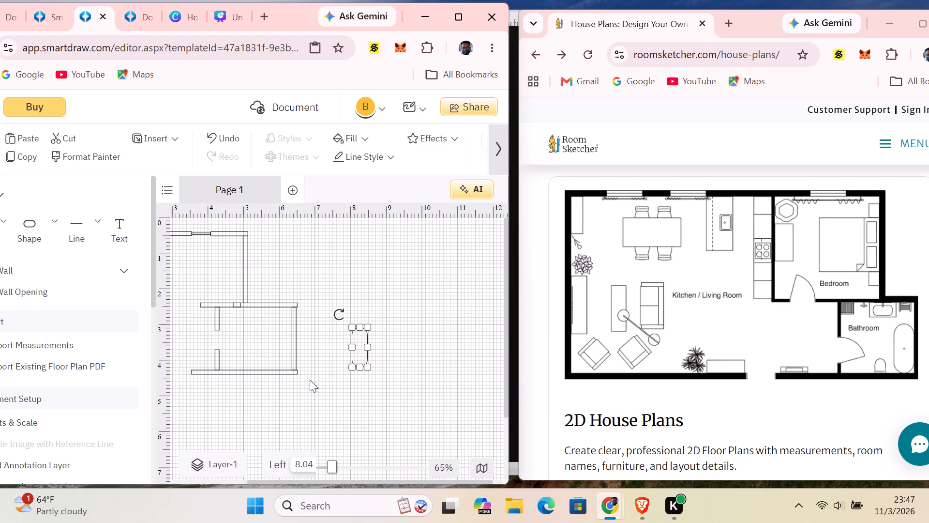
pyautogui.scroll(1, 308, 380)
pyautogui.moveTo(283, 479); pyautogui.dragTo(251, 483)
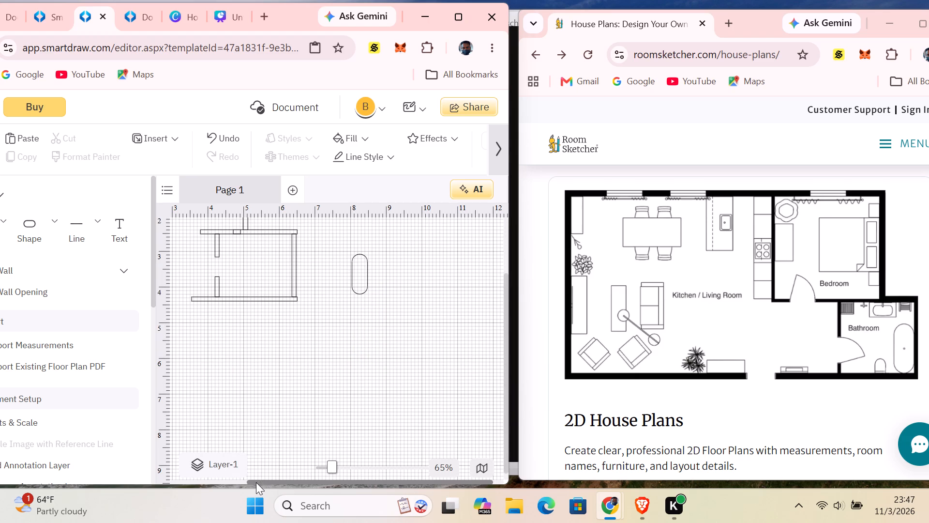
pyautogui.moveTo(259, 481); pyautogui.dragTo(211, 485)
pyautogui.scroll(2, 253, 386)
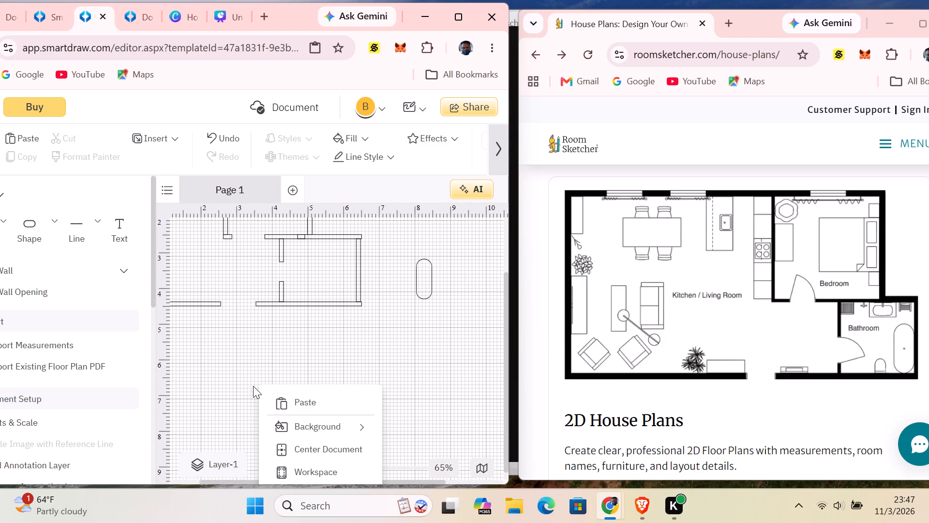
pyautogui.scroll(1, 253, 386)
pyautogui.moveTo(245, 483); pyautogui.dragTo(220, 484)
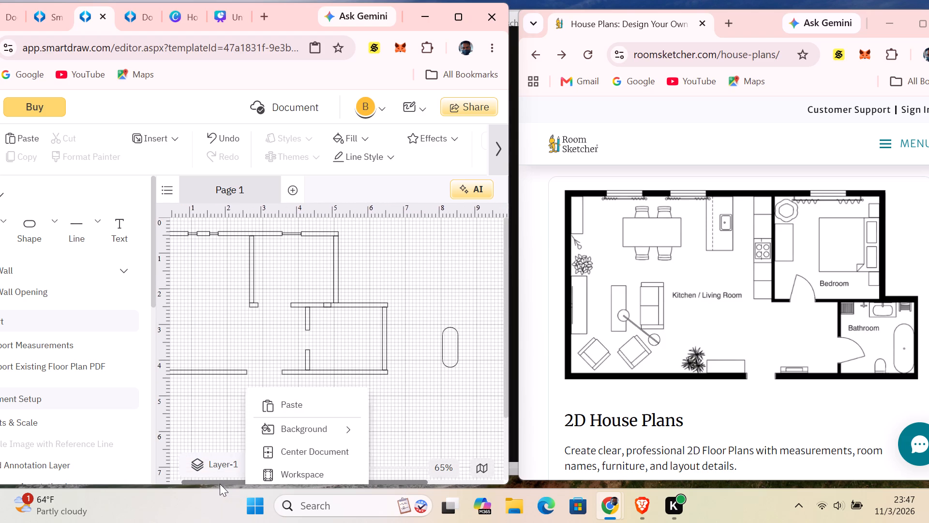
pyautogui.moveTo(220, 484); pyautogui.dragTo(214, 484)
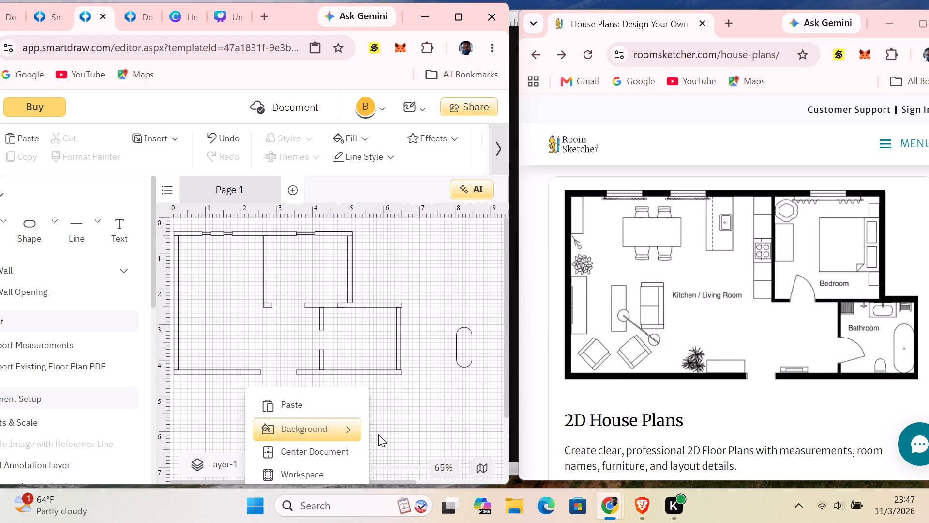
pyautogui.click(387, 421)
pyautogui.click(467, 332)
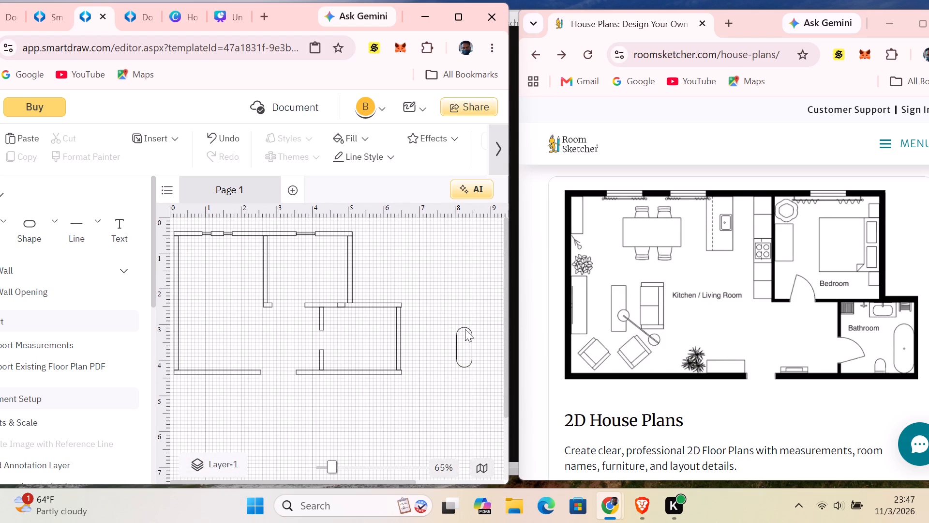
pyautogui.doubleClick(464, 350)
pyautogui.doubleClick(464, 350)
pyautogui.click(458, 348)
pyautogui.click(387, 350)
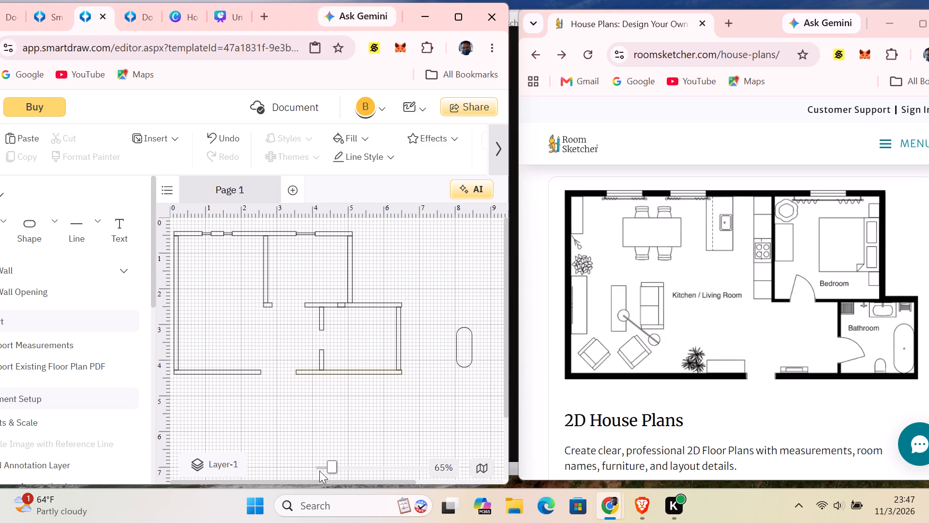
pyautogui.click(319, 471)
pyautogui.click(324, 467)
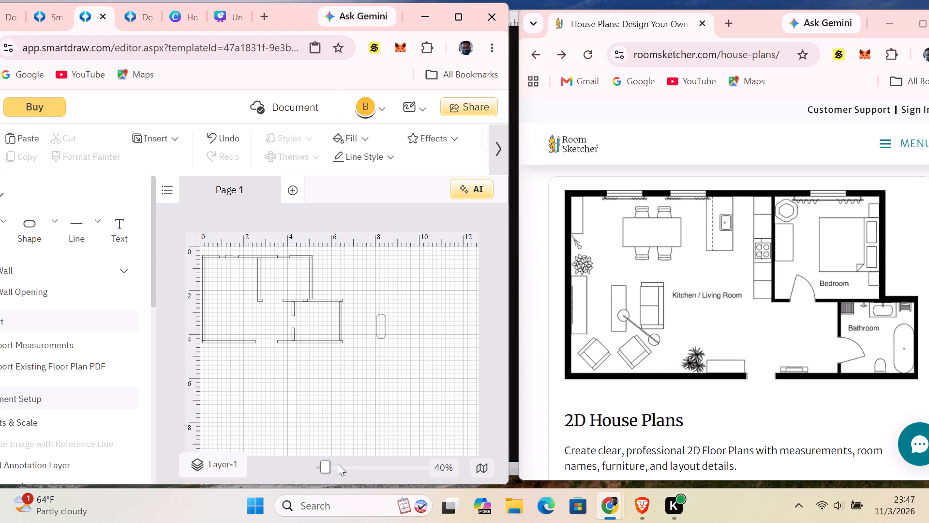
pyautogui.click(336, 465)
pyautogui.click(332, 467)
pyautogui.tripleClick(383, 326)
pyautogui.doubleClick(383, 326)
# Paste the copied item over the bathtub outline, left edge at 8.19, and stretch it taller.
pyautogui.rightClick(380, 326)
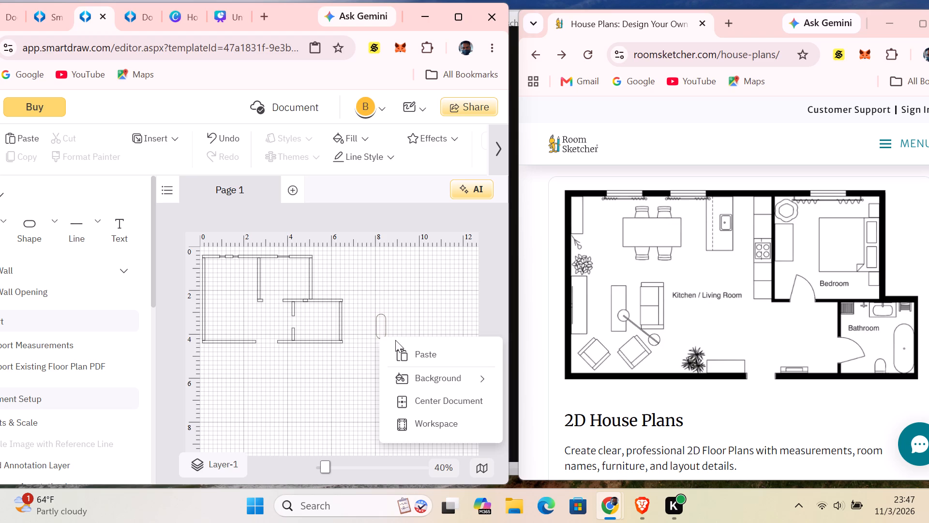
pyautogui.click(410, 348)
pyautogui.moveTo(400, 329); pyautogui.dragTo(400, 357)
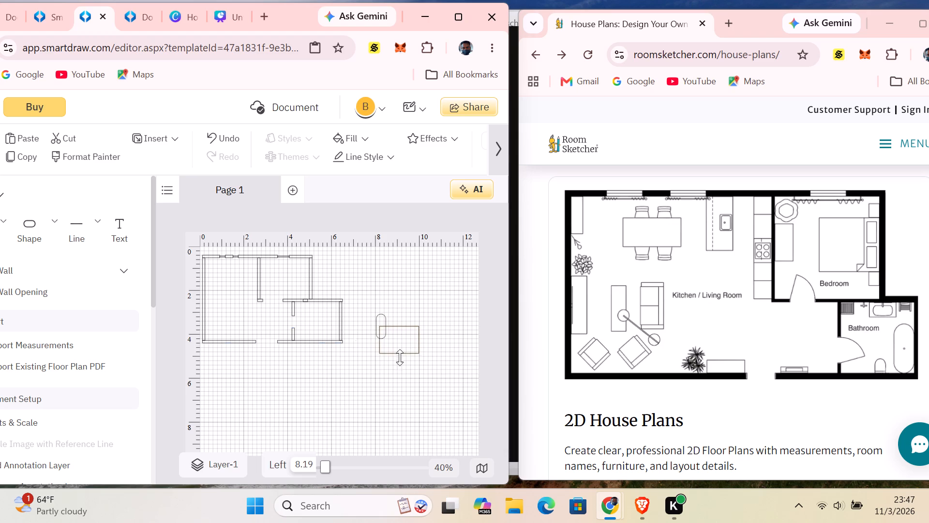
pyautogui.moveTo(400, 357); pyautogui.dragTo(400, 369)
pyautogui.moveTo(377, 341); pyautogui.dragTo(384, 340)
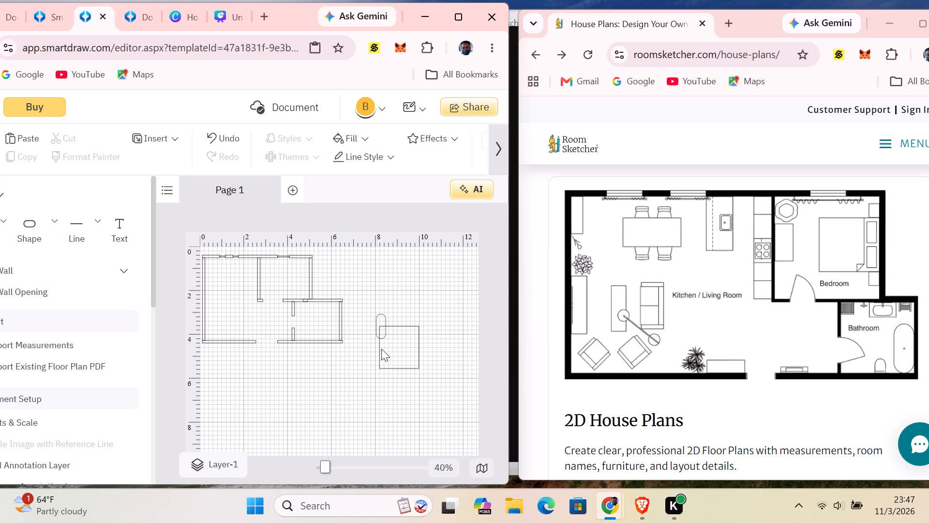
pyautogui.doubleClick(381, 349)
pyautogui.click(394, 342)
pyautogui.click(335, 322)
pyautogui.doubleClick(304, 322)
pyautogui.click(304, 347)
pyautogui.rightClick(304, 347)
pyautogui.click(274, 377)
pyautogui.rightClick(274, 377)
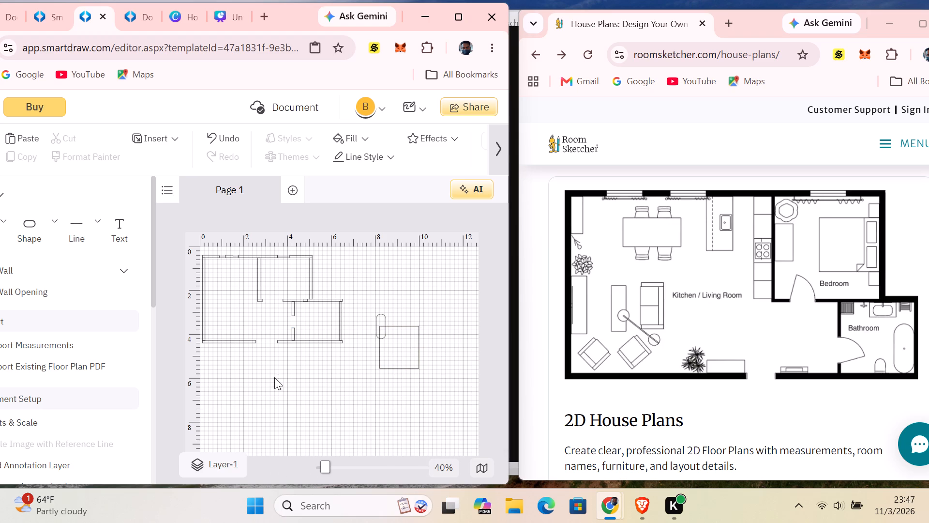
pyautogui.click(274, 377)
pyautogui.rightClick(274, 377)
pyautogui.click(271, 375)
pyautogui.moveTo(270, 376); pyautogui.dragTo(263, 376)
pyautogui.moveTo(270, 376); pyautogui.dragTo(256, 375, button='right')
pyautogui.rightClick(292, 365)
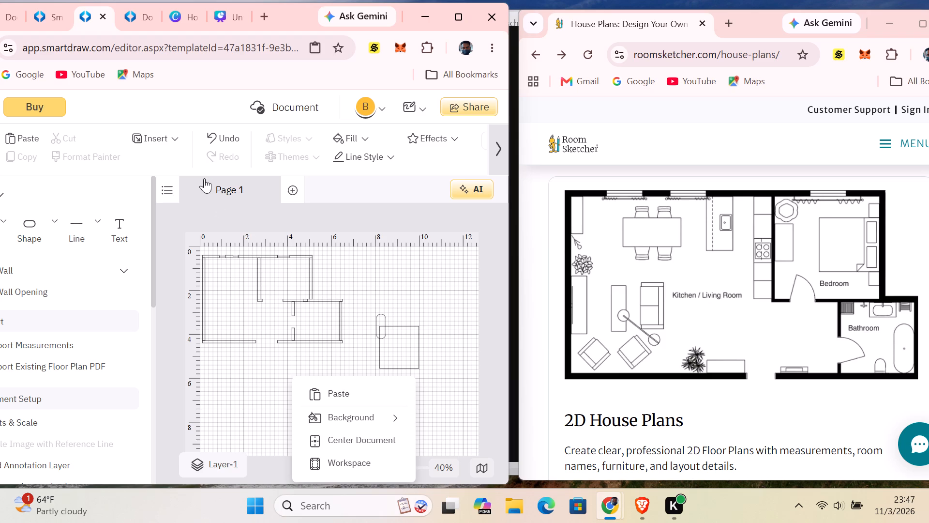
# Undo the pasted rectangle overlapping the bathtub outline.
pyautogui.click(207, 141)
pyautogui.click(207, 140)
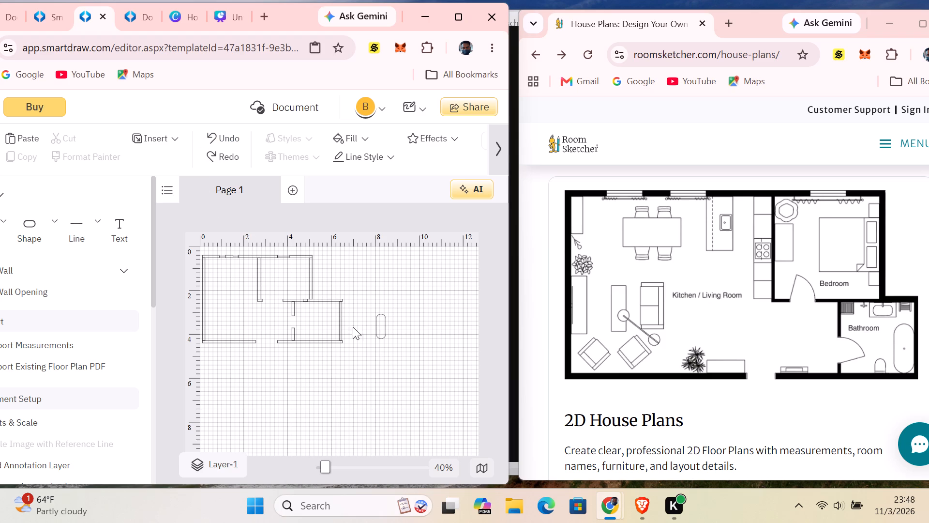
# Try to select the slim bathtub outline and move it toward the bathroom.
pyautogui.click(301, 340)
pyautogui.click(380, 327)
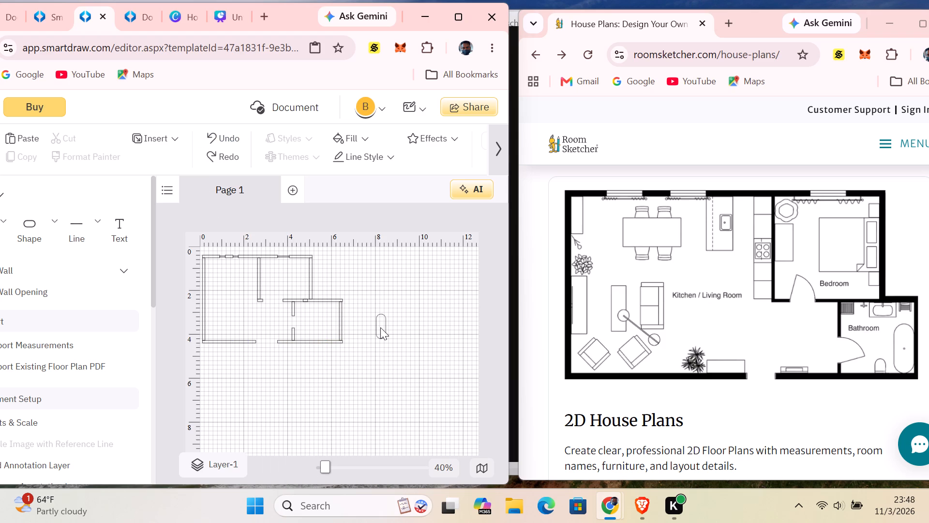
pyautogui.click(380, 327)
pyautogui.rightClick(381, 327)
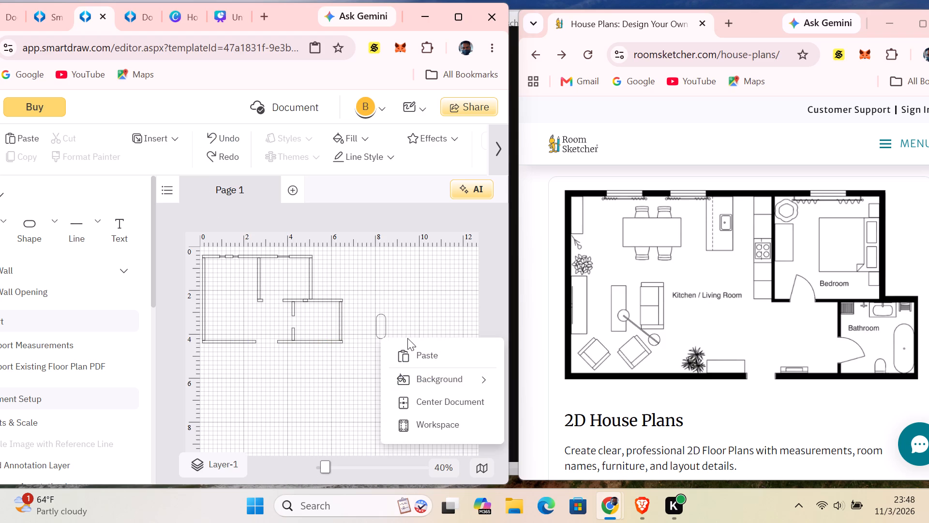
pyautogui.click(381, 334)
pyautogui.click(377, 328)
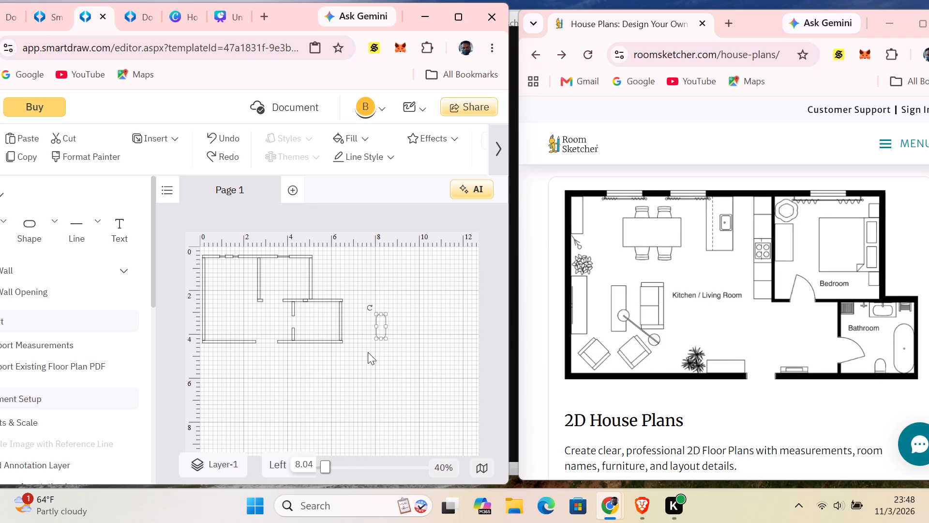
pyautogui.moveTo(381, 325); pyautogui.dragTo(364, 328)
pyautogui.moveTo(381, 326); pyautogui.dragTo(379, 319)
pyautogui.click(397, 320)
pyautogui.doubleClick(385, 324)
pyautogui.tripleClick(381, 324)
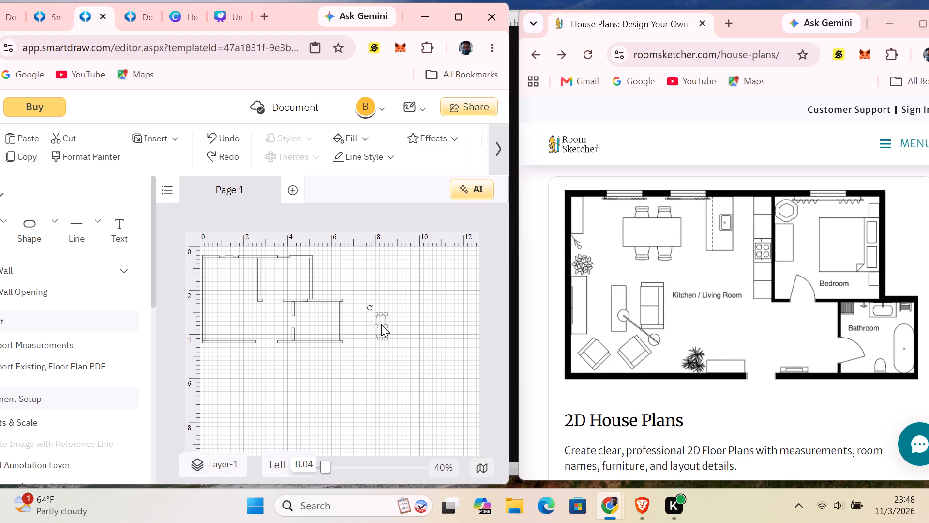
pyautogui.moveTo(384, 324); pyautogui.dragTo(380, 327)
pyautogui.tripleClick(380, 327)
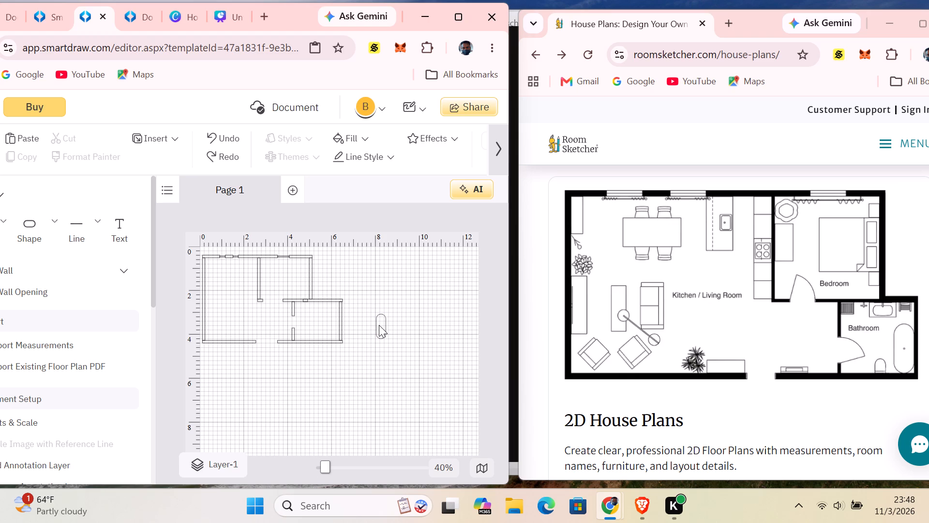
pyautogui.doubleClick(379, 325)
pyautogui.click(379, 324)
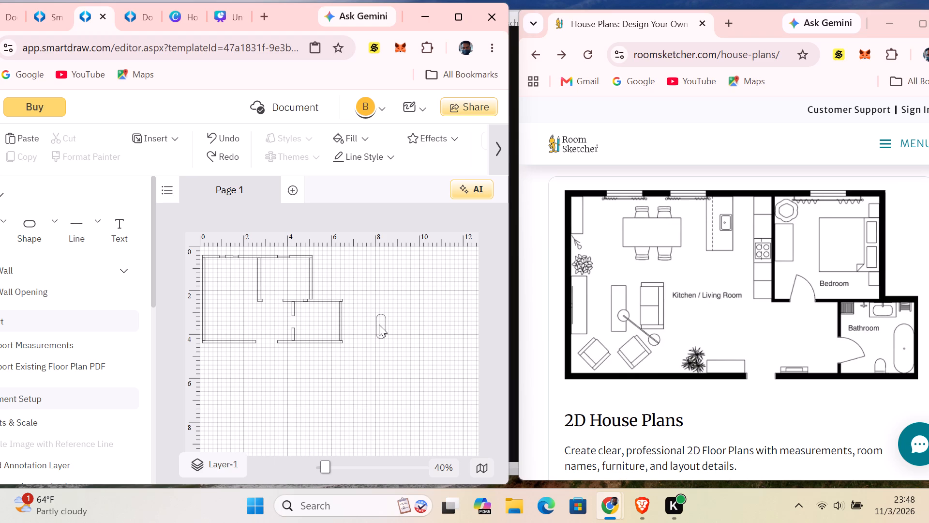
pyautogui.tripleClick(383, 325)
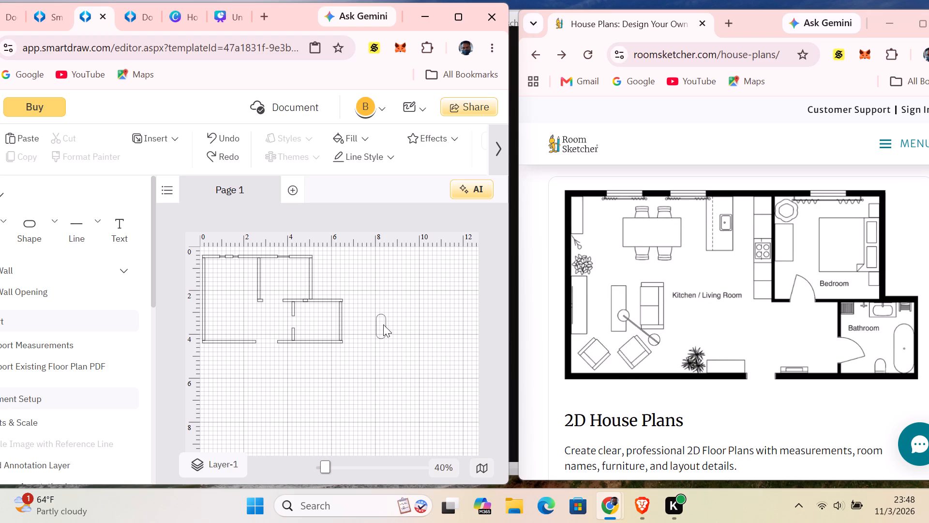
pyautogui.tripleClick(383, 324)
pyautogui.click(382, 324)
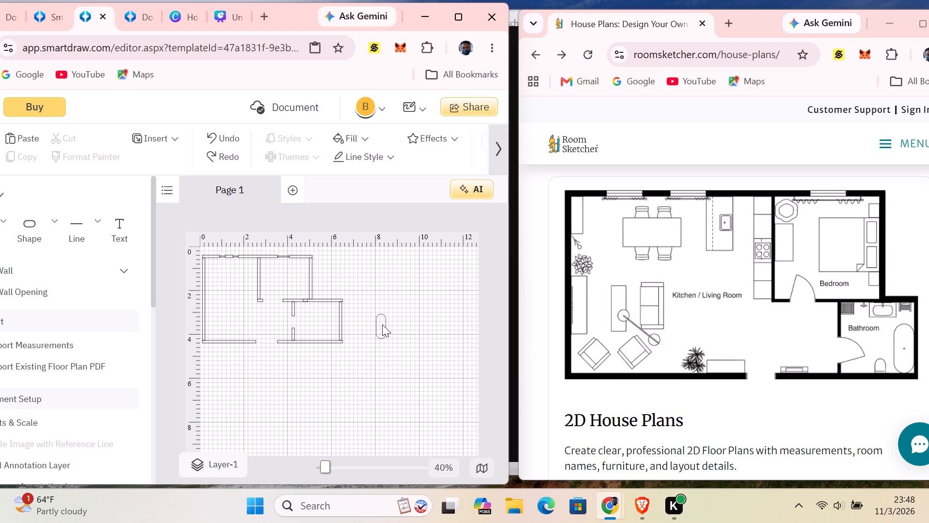
# Delete the slim bathtub outline outside the bathroom.
pyautogui.press('Delete')
pyautogui.click(386, 323)
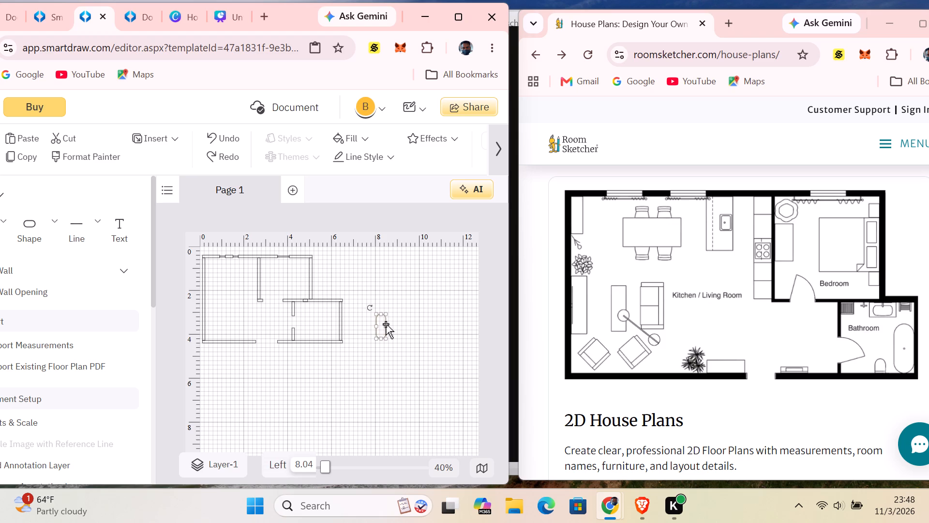
pyautogui.press('Delete')
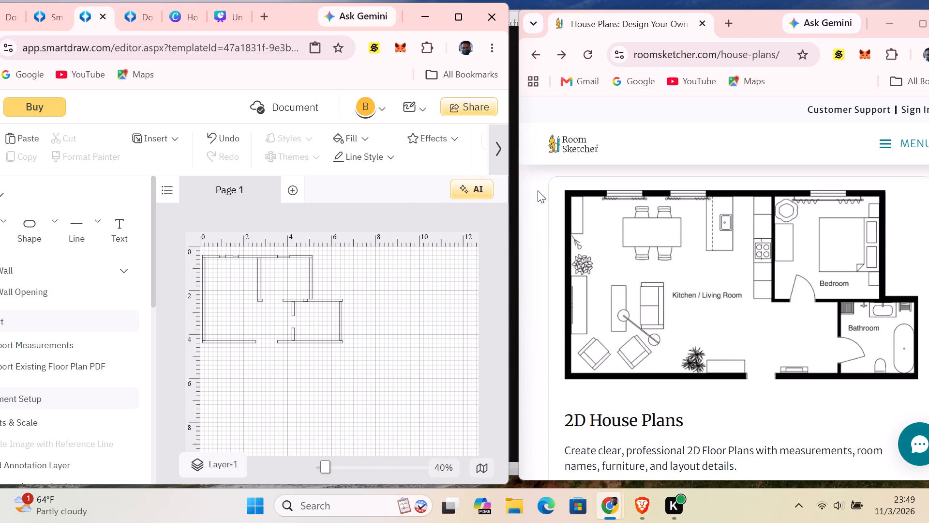
# Add a new fully rounded rectangle outside the bathroom's outer wall and stretch it into an upright shape, left edge at 7.63.
pyautogui.click(56, 222)
pyautogui.click(79, 343)
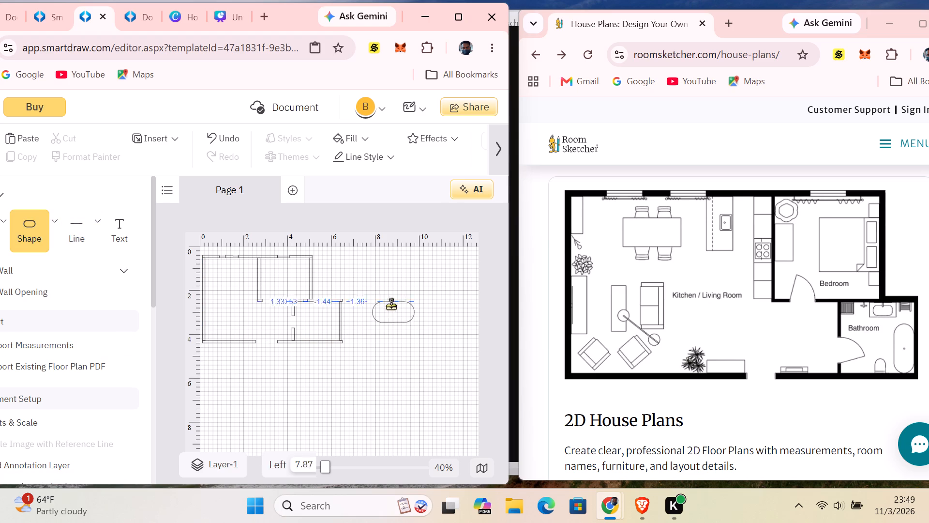
pyautogui.click(388, 302)
pyautogui.moveTo(387, 312); pyautogui.dragTo(385, 392)
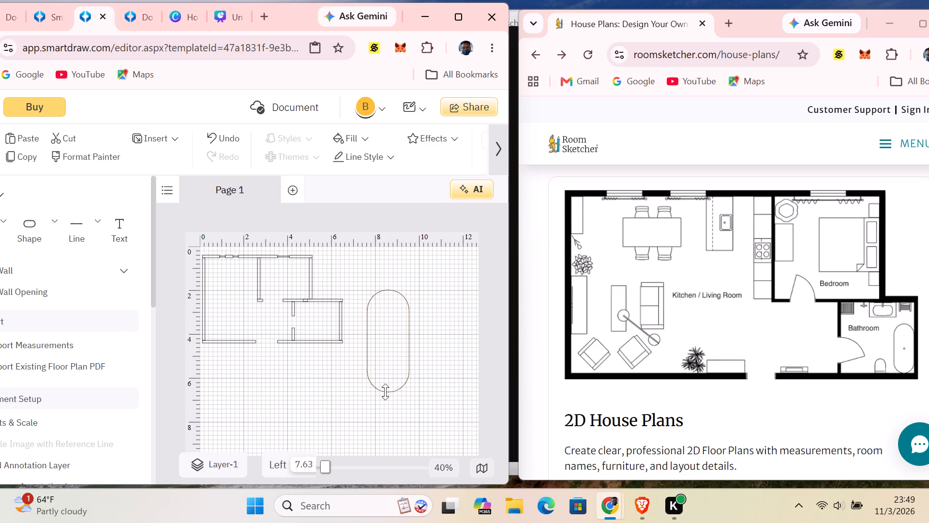
pyautogui.moveTo(385, 392); pyautogui.dragTo(386, 393)
pyautogui.moveTo(390, 290); pyautogui.dragTo(390, 309)
pyautogui.moveTo(390, 309); pyautogui.dragTo(390, 318)
pyautogui.moveTo(407, 352); pyautogui.dragTo(398, 353)
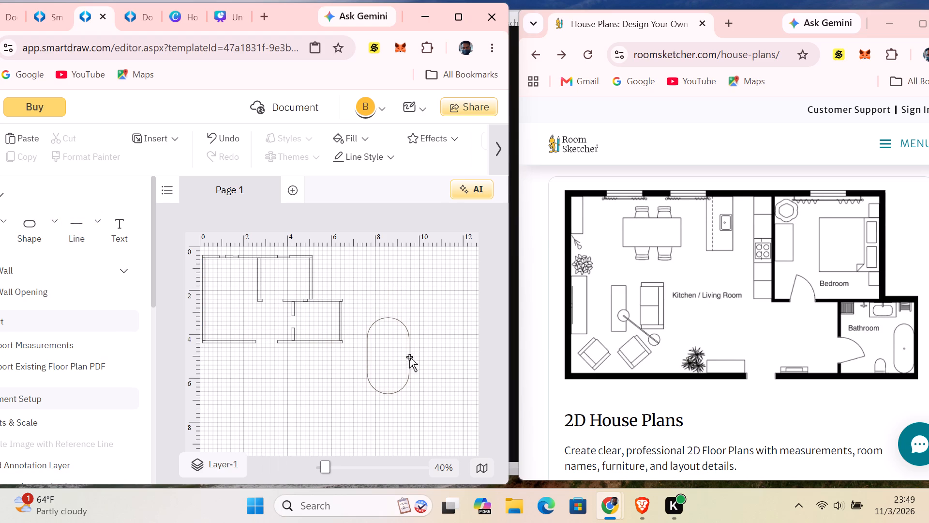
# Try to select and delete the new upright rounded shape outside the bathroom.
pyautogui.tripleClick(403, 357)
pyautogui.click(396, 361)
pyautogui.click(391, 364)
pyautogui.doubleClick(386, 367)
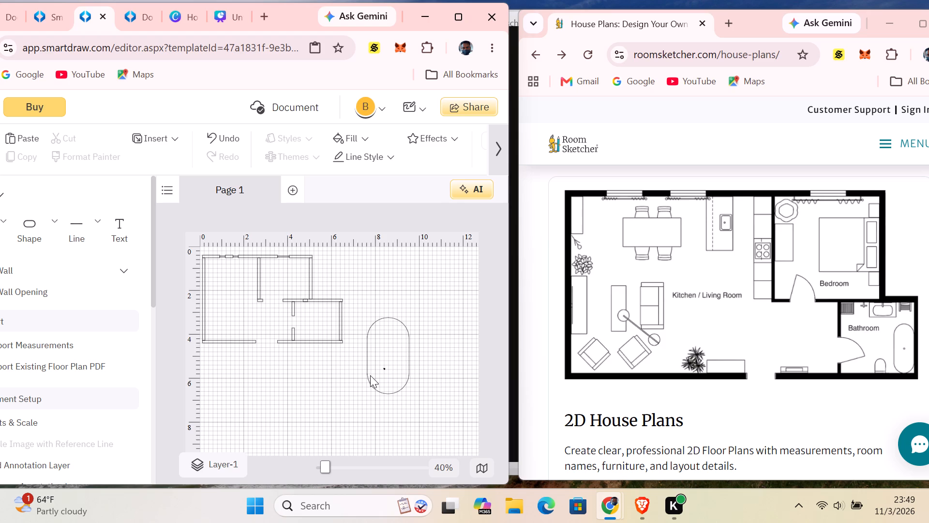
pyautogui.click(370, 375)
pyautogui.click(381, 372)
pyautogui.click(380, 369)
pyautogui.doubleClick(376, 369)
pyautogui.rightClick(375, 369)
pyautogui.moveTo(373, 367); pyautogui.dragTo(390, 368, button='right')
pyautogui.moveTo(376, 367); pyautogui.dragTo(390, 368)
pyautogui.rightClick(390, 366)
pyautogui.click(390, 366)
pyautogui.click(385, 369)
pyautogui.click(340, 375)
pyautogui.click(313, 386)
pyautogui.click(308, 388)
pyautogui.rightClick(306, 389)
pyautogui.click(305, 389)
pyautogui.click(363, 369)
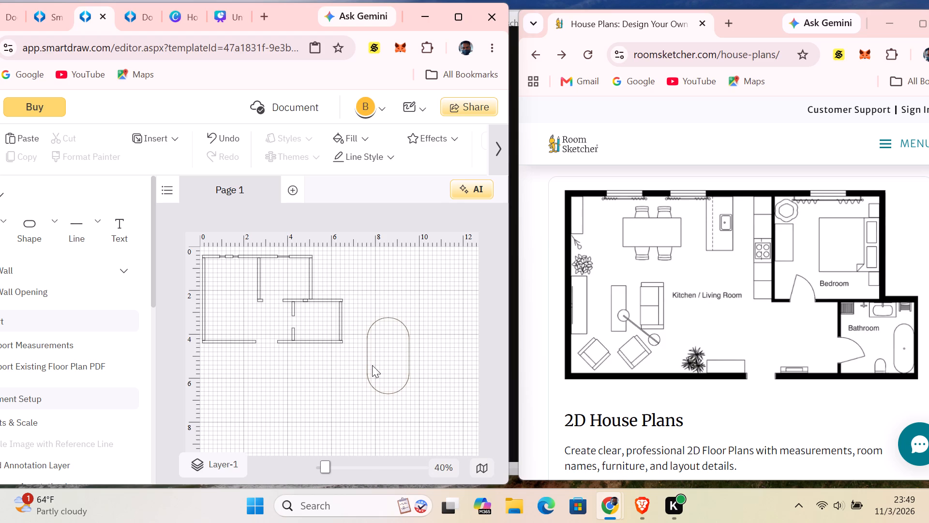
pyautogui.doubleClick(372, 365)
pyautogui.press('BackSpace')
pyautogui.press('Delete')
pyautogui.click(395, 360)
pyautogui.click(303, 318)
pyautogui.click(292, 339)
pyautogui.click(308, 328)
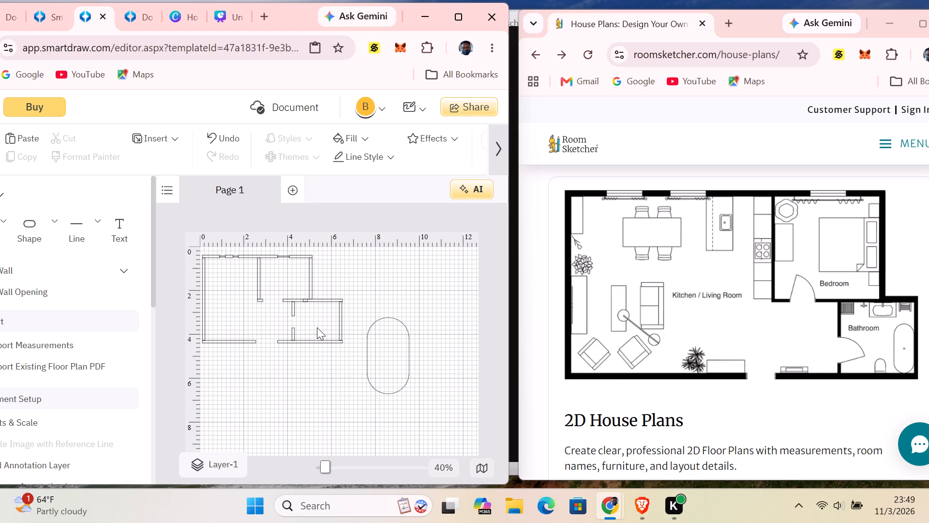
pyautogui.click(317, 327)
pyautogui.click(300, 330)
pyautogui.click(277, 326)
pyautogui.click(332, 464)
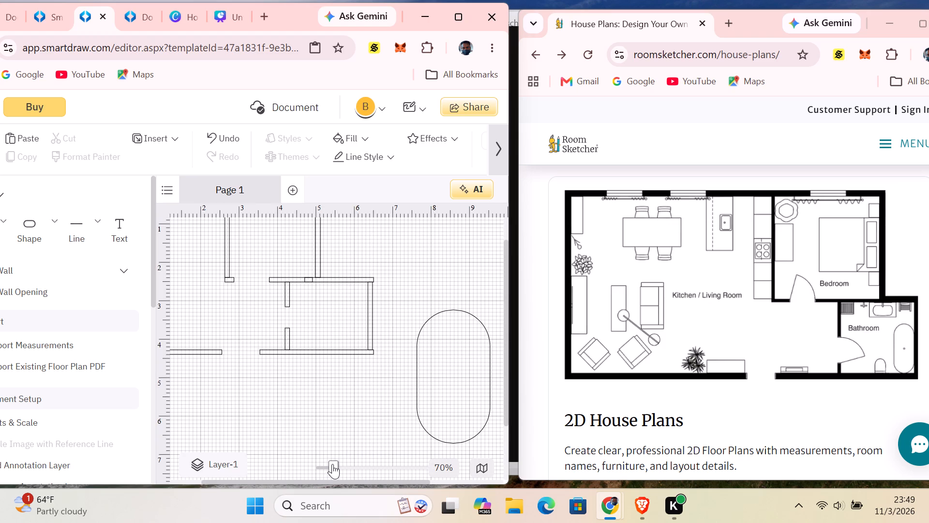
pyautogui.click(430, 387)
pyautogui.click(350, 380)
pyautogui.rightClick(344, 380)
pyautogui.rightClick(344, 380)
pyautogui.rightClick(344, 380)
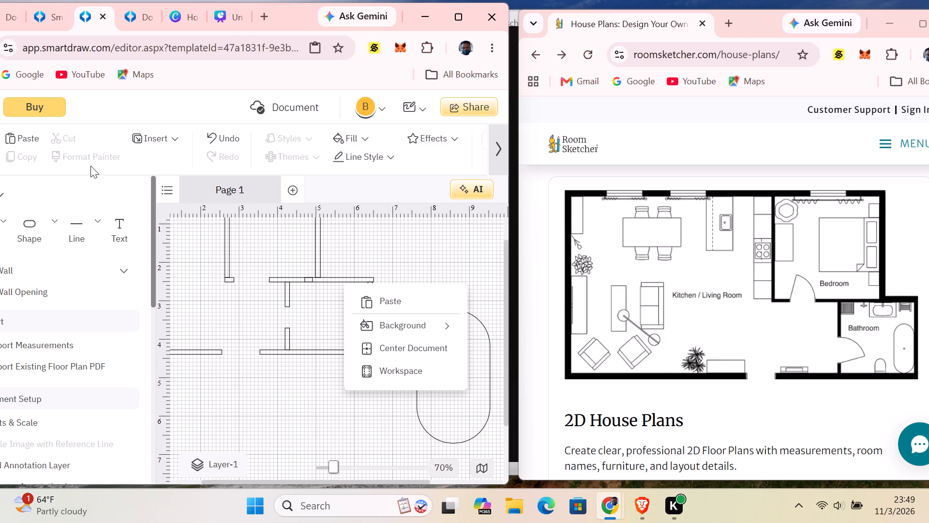
# Shift the SmartDraw browser window so its navigation controls are reachable and reload the floor plan page.
pyautogui.moveTo(290, 16); pyautogui.dragTo(299, 16)
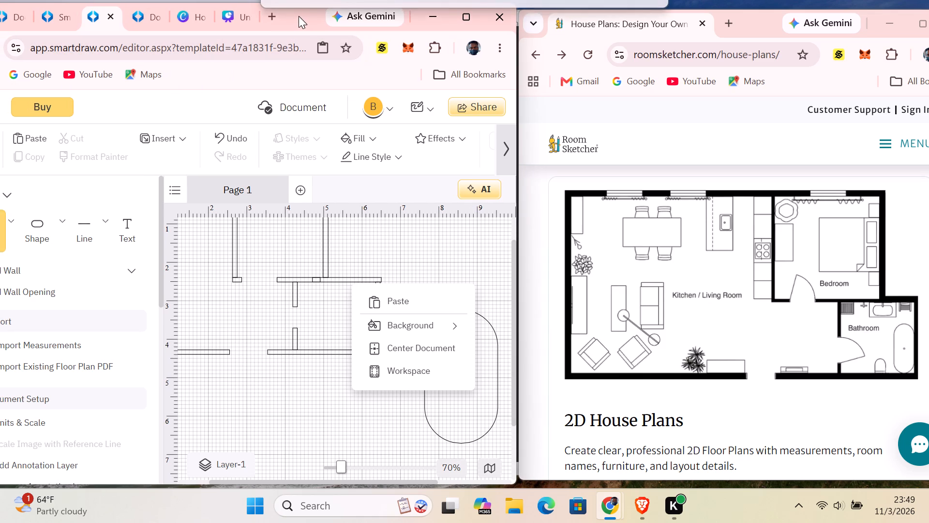
pyautogui.moveTo(299, 16); pyautogui.dragTo(339, 15)
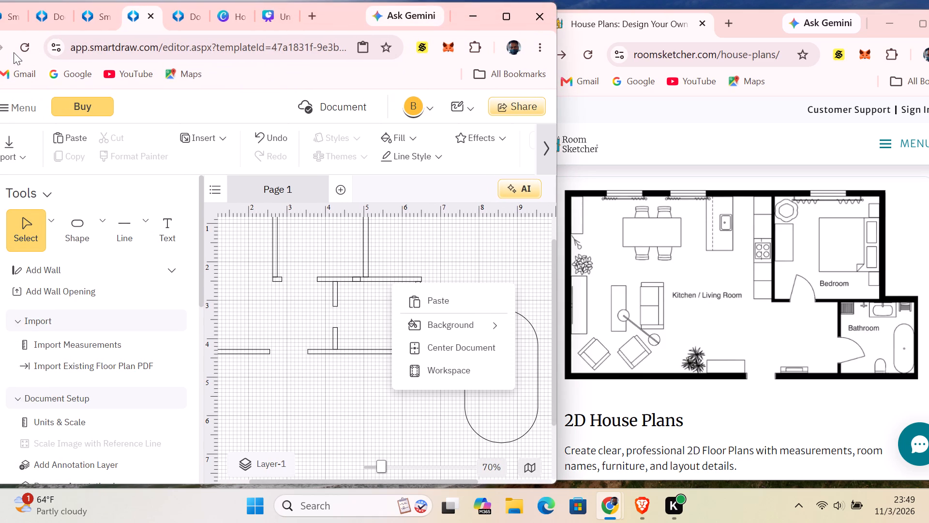
pyautogui.click(25, 50)
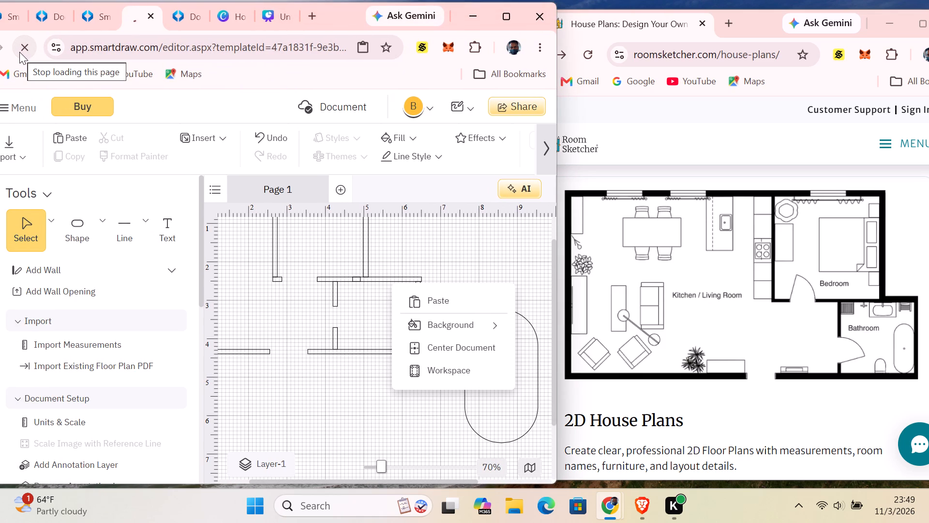
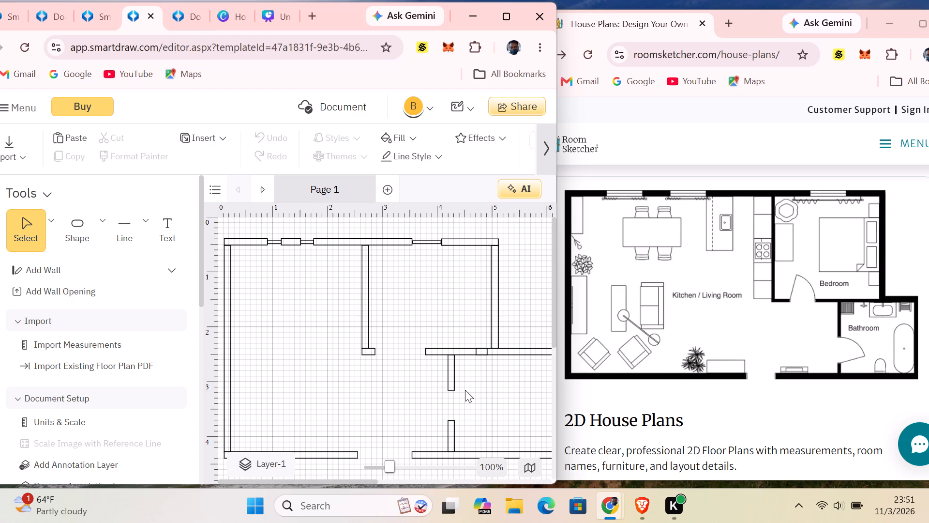
# Open the Windows quick settings to view the network and Bluetooth connections.
pyautogui.click(822, 508)
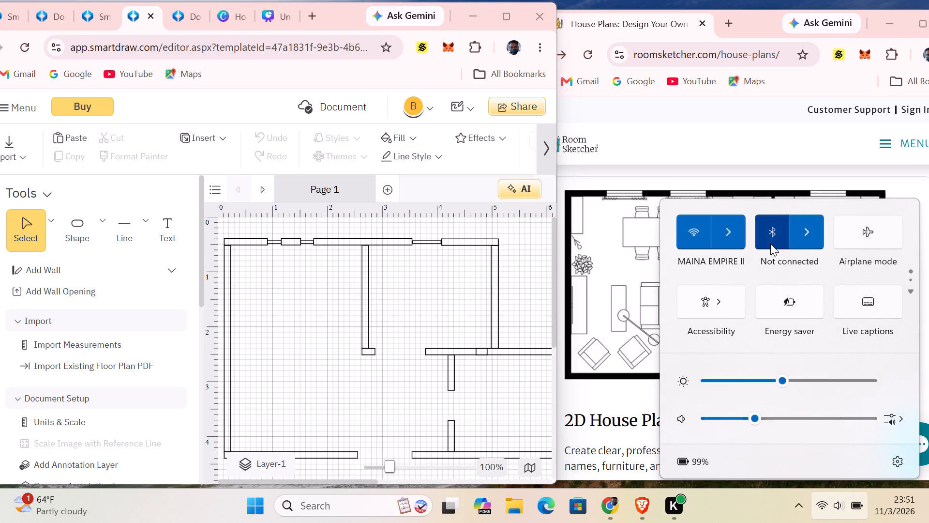
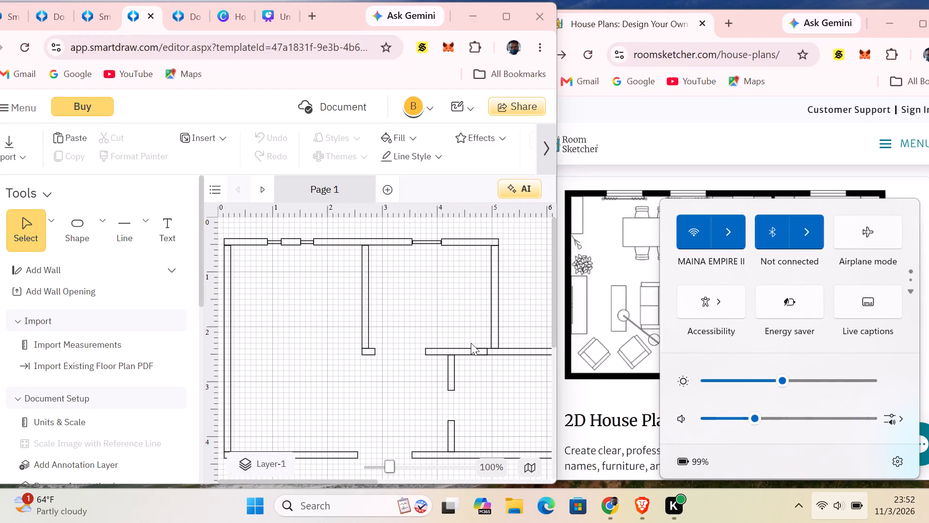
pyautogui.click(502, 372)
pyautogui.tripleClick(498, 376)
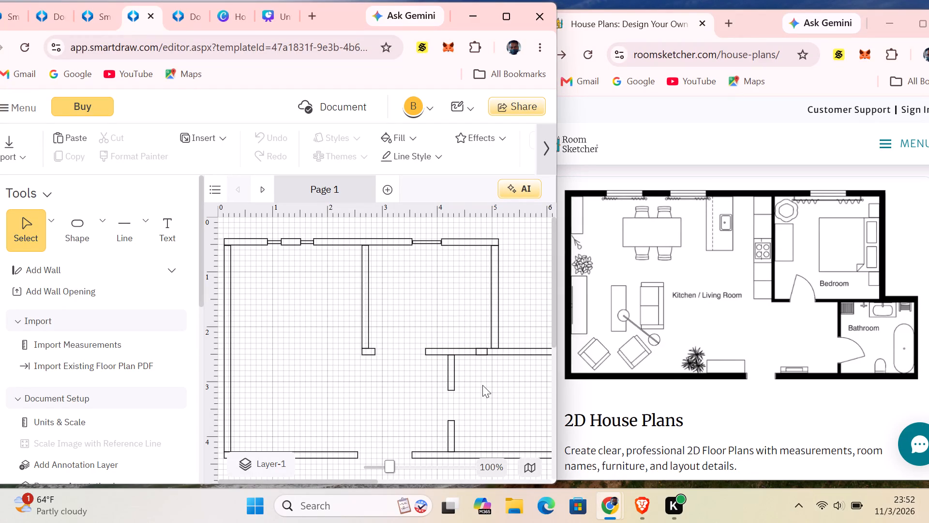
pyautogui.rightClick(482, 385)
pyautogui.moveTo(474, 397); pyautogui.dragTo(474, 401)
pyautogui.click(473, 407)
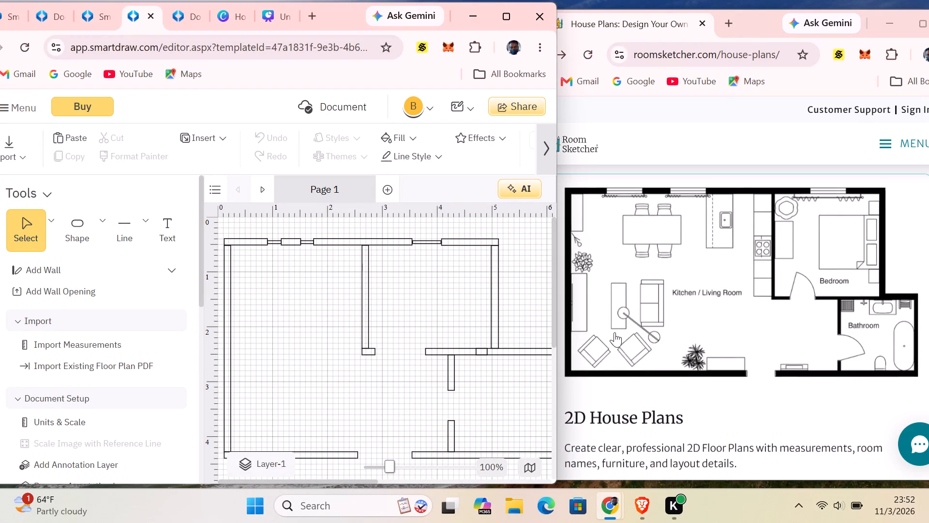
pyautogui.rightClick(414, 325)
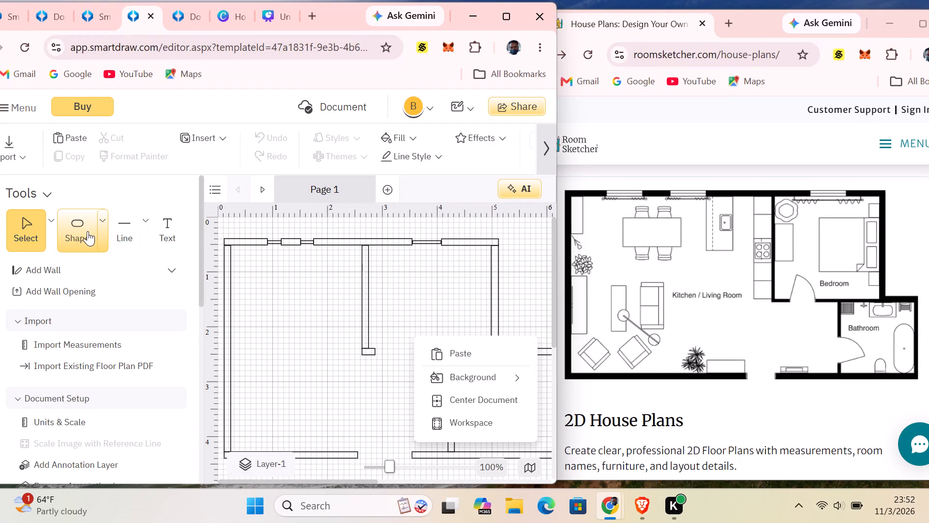
# Draw an ellipse in the living room's upper-left corner, just below the top wall, with its left edge at about 0.01.
pyautogui.click(85, 231)
pyautogui.click(107, 229)
pyautogui.moveTo(154, 280); pyautogui.dragTo(209, 281)
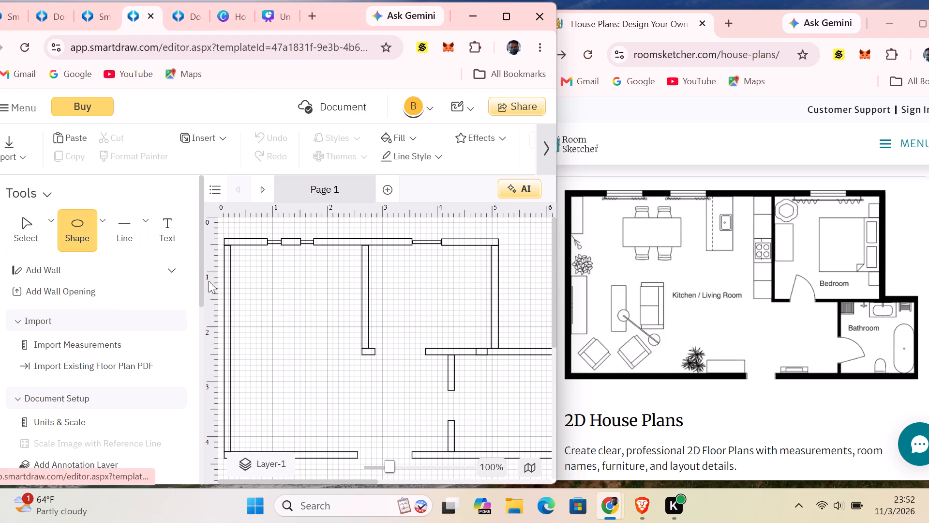
pyautogui.moveTo(209, 281); pyautogui.dragTo(213, 283)
pyautogui.moveTo(285, 284); pyautogui.dragTo(314, 283)
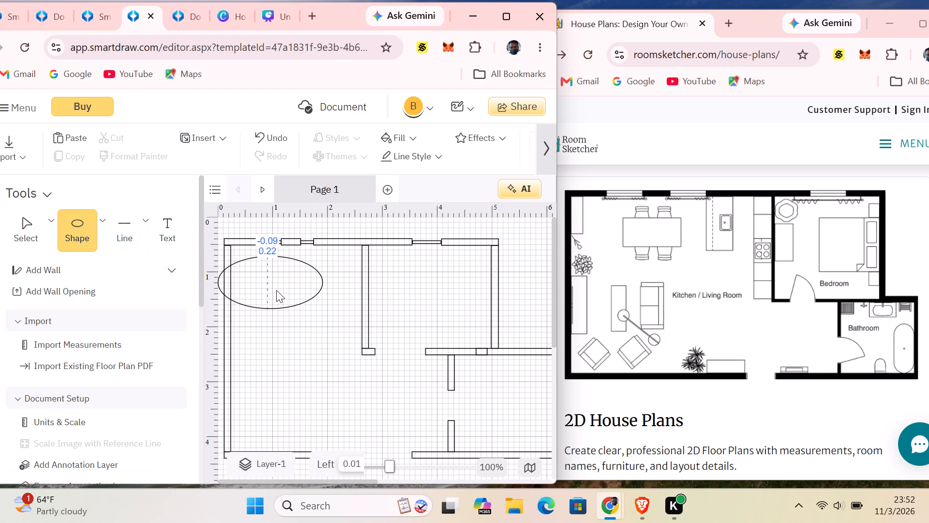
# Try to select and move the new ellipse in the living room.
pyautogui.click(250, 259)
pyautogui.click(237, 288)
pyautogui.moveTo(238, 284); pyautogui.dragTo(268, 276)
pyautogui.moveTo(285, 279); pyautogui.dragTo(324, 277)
# Select the short stub at the lower end of the bedroom partition wall and shorten it flush with the wall's thickness.
pyautogui.moveTo(313, 287); pyautogui.dragTo(390, 423)
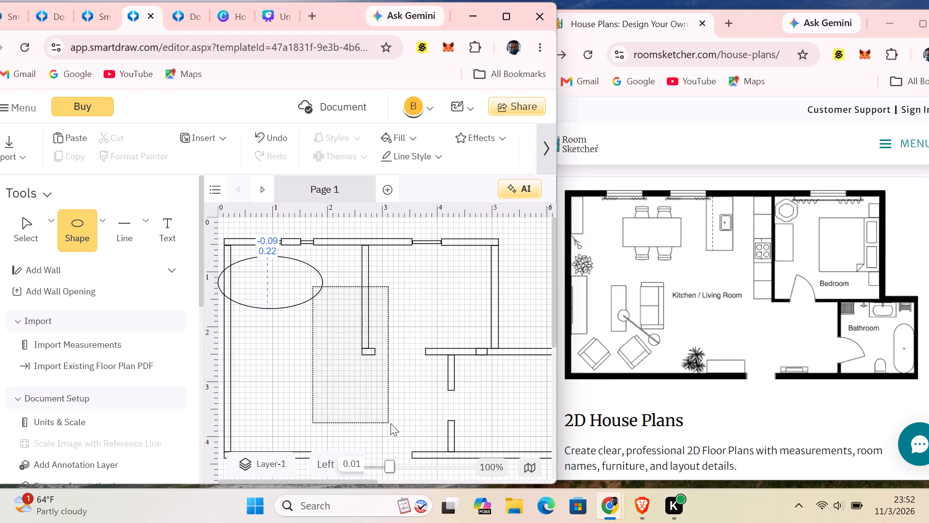
pyautogui.moveTo(390, 423); pyautogui.dragTo(390, 424)
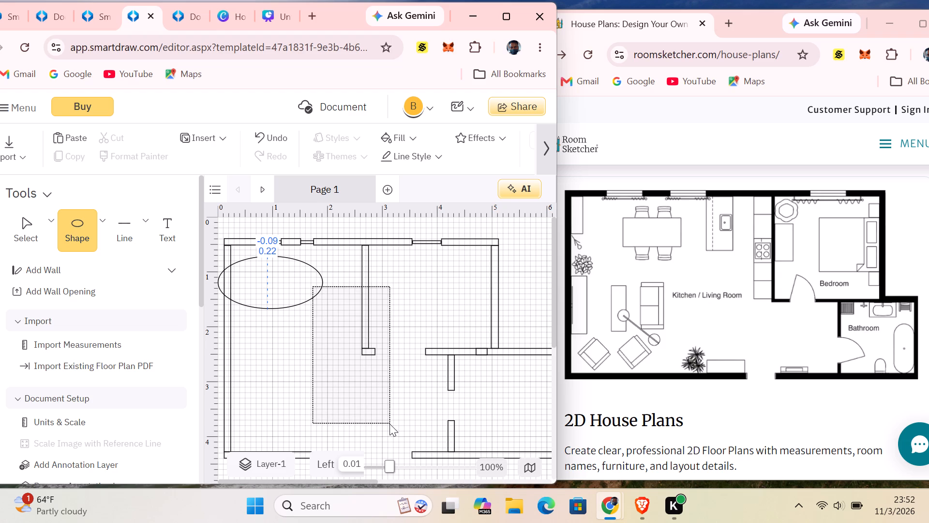
pyautogui.moveTo(390, 424); pyautogui.dragTo(398, 406)
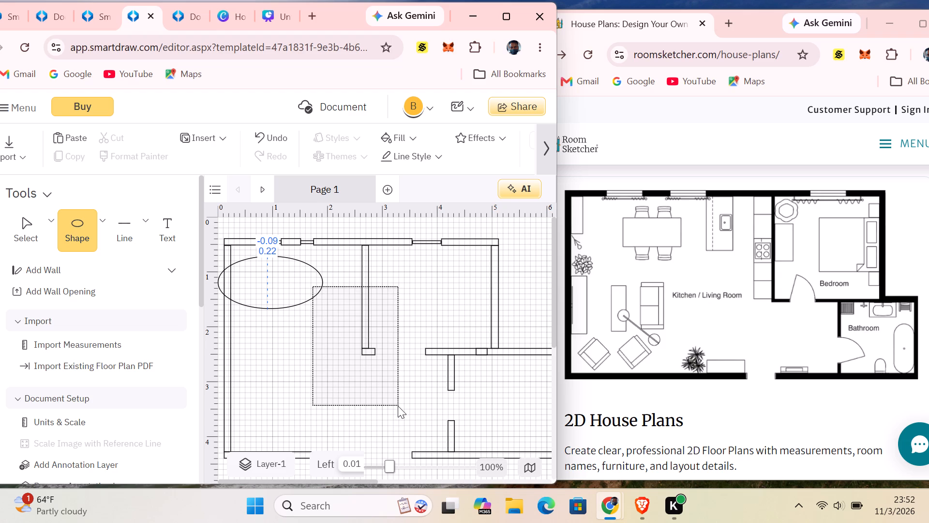
pyautogui.moveTo(398, 406); pyautogui.dragTo(398, 405)
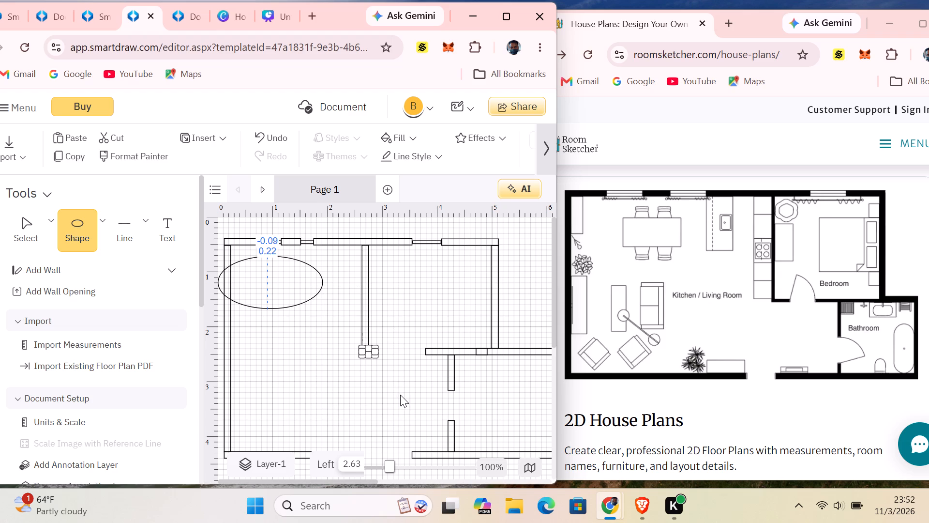
pyautogui.moveTo(375, 353); pyautogui.dragTo(369, 354)
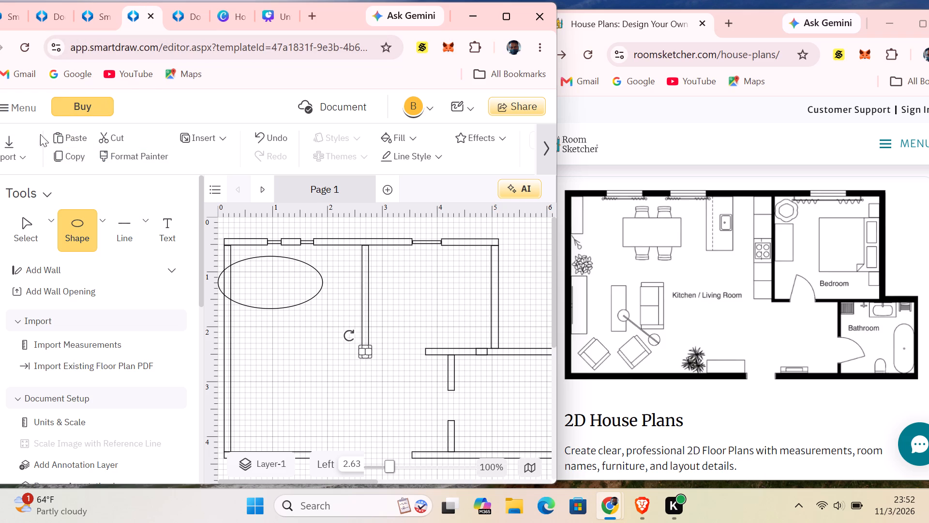
# Browse the saved documents and other open designs, and return to the floor plan named Document.
pyautogui.click(8, 105)
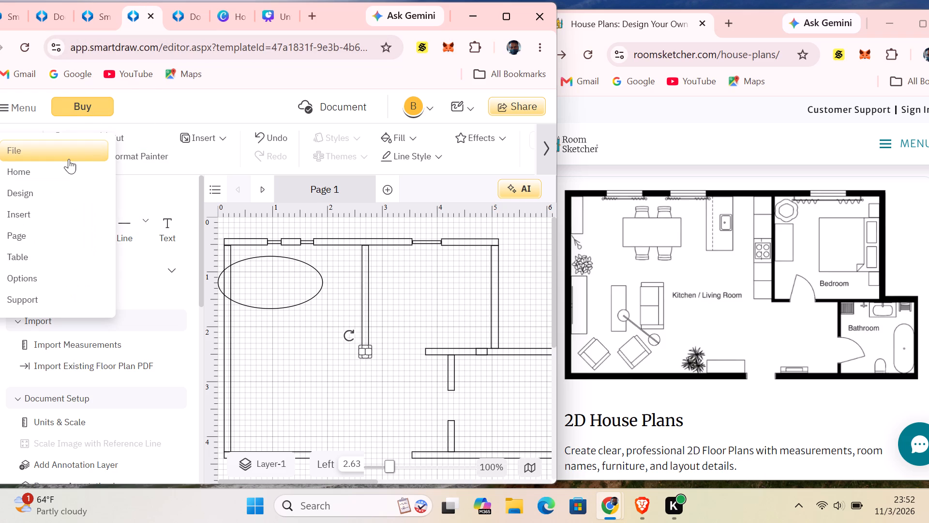
pyautogui.click(69, 159)
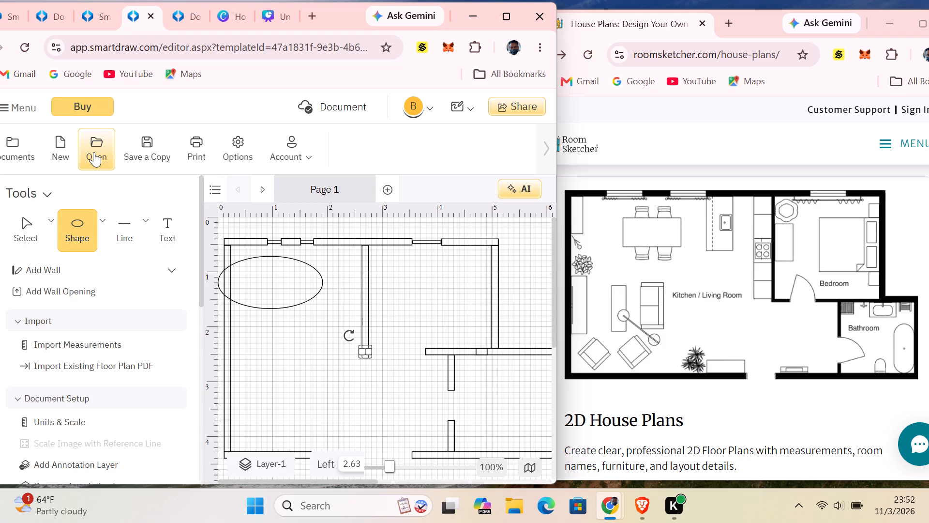
pyautogui.click(98, 151)
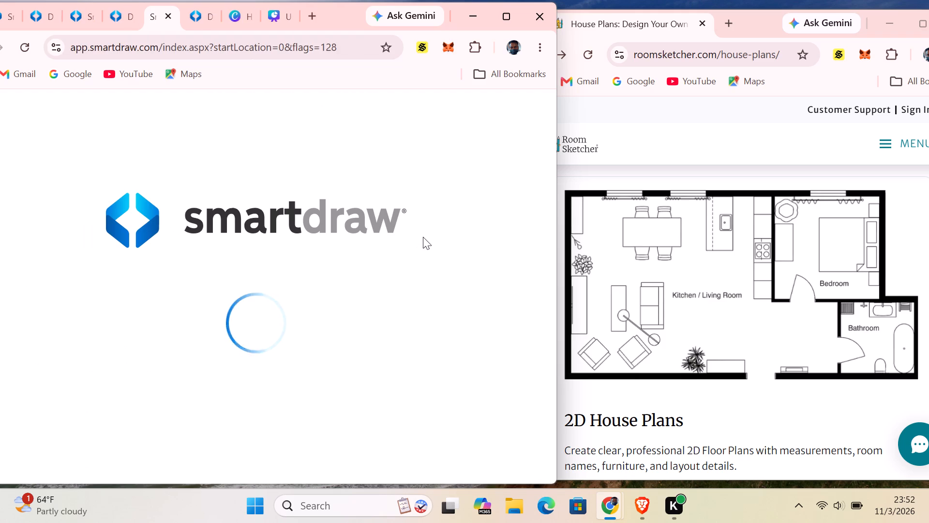
pyautogui.click(280, 9)
pyautogui.click(228, 17)
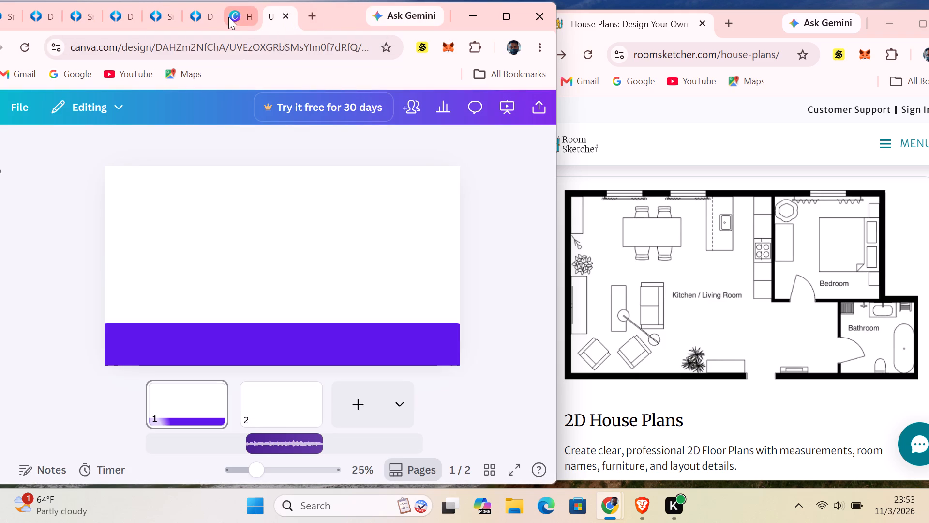
pyautogui.click(193, 14)
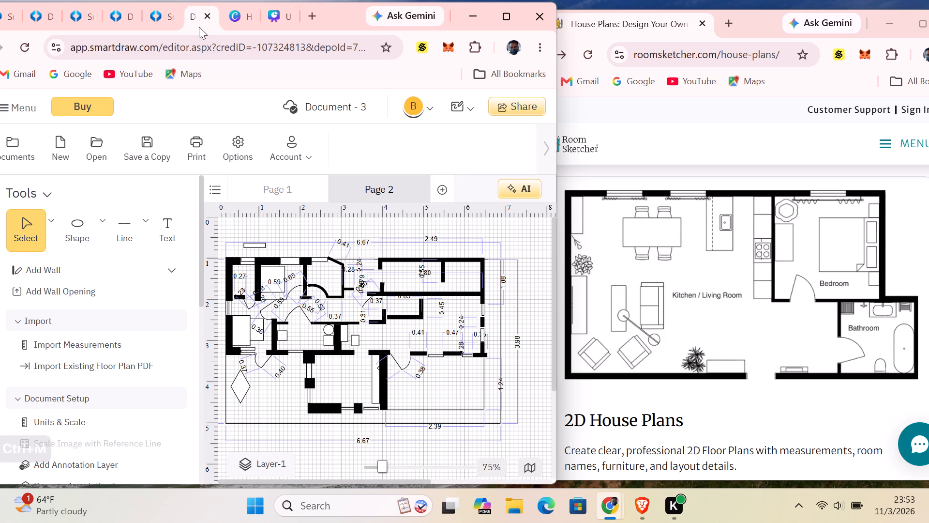
pyautogui.click(154, 24)
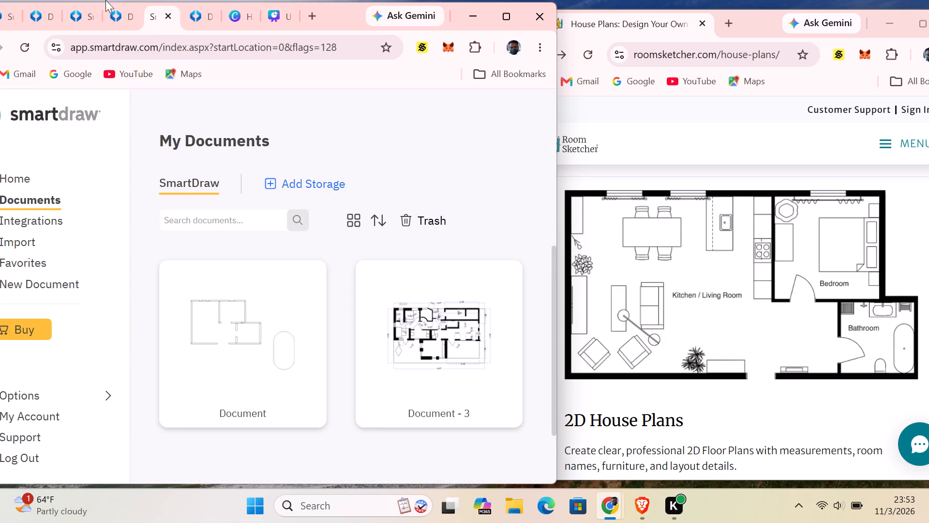
pyautogui.click(40, 15)
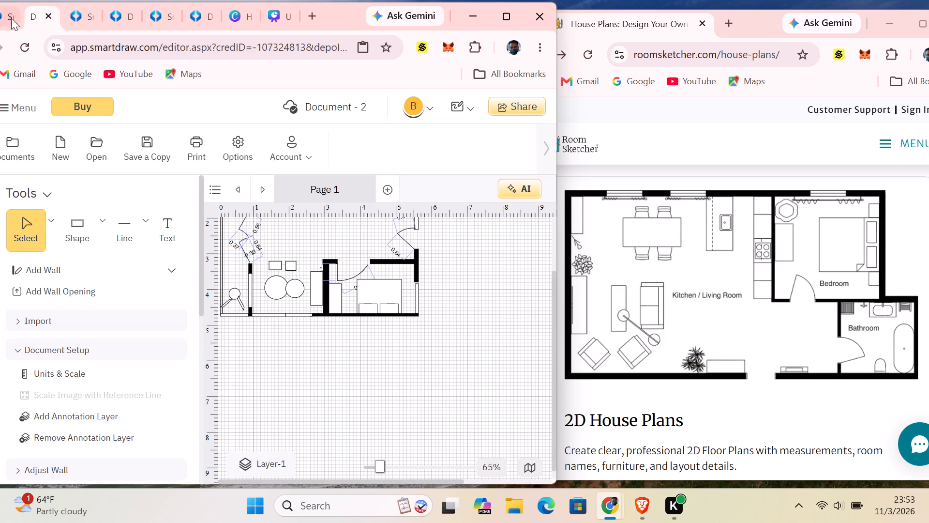
pyautogui.click(4, 19)
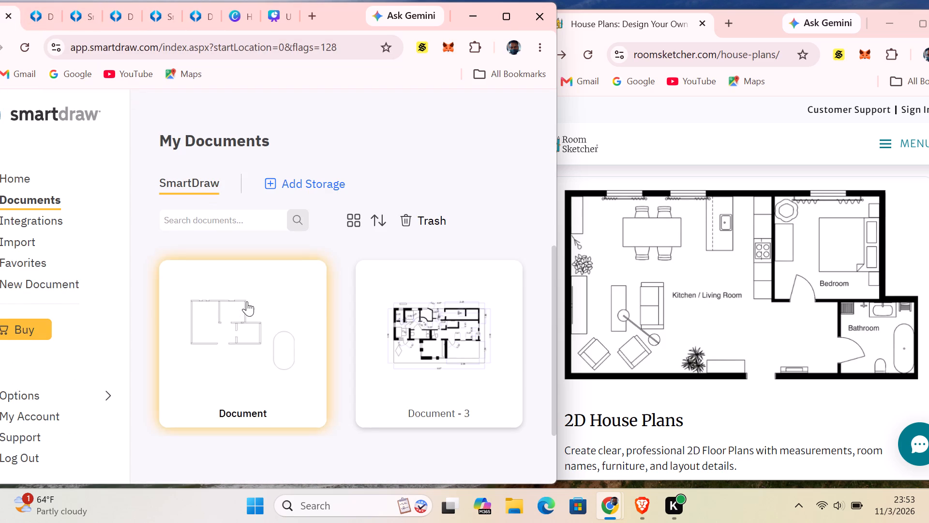
pyautogui.click(238, 304)
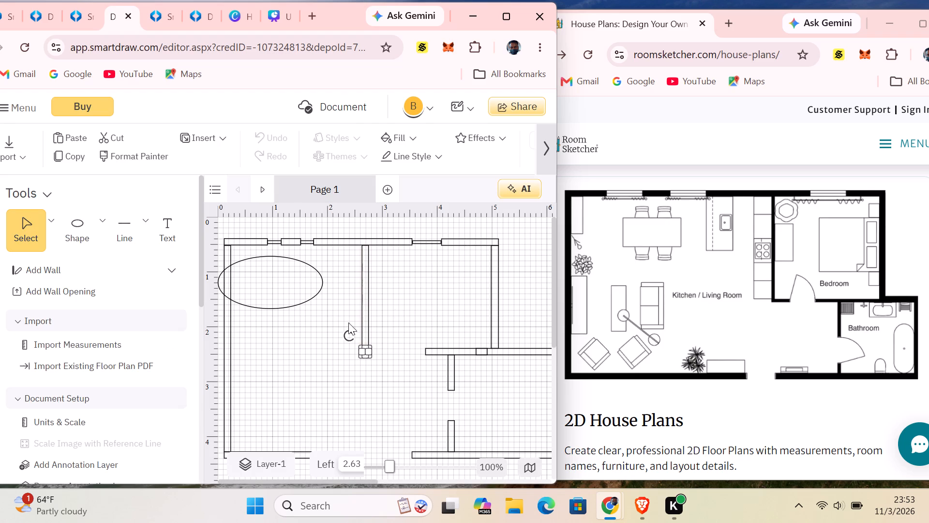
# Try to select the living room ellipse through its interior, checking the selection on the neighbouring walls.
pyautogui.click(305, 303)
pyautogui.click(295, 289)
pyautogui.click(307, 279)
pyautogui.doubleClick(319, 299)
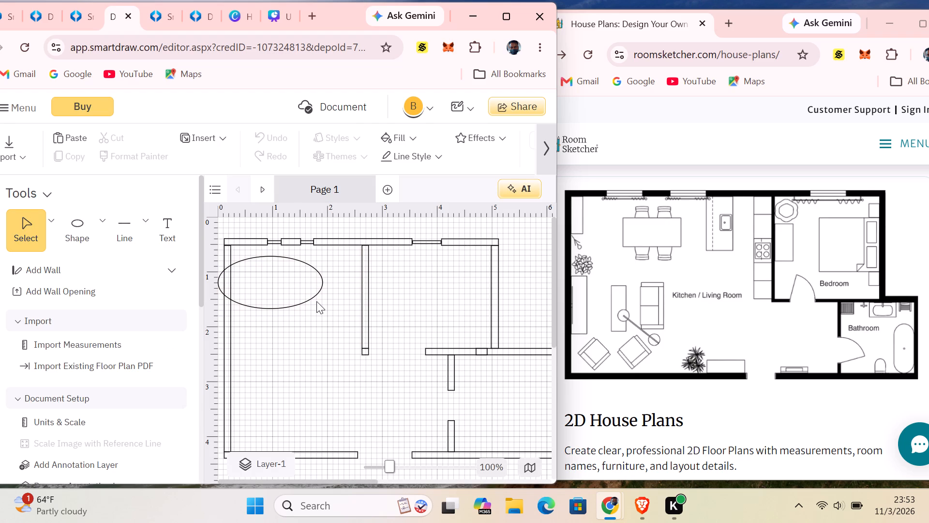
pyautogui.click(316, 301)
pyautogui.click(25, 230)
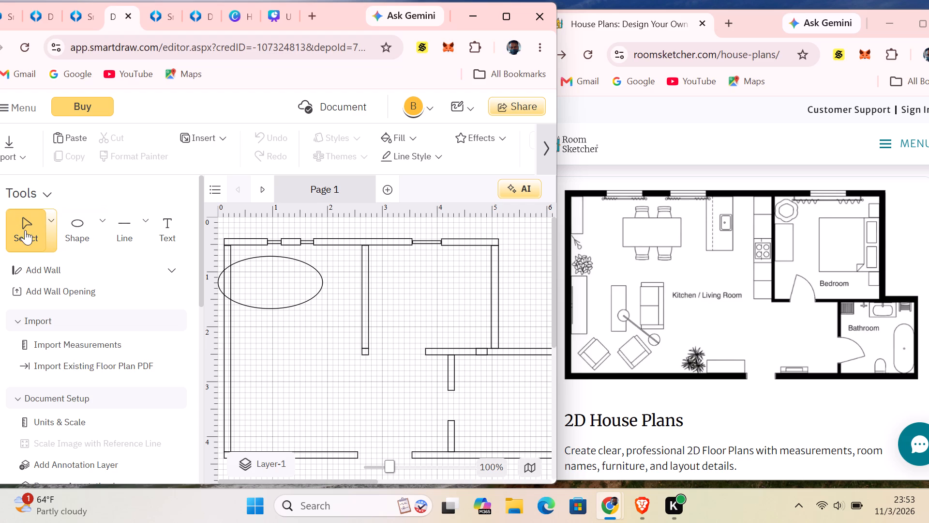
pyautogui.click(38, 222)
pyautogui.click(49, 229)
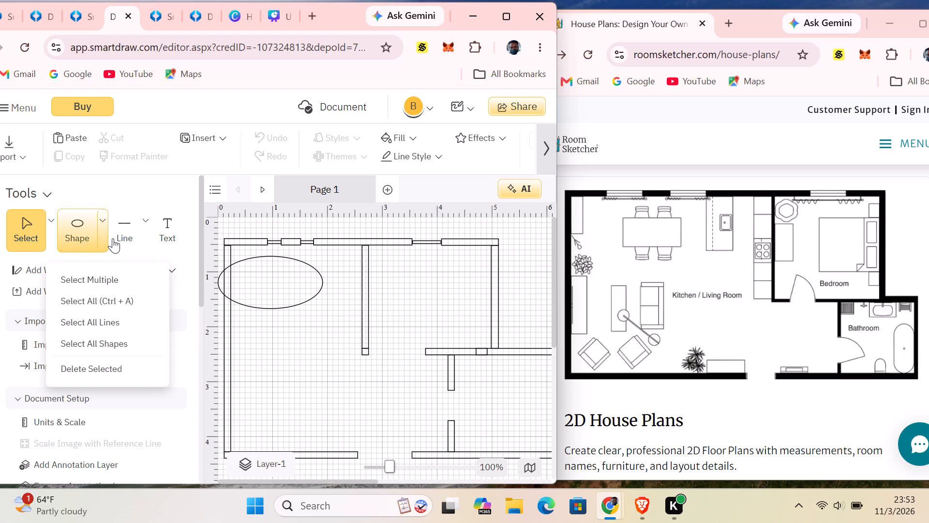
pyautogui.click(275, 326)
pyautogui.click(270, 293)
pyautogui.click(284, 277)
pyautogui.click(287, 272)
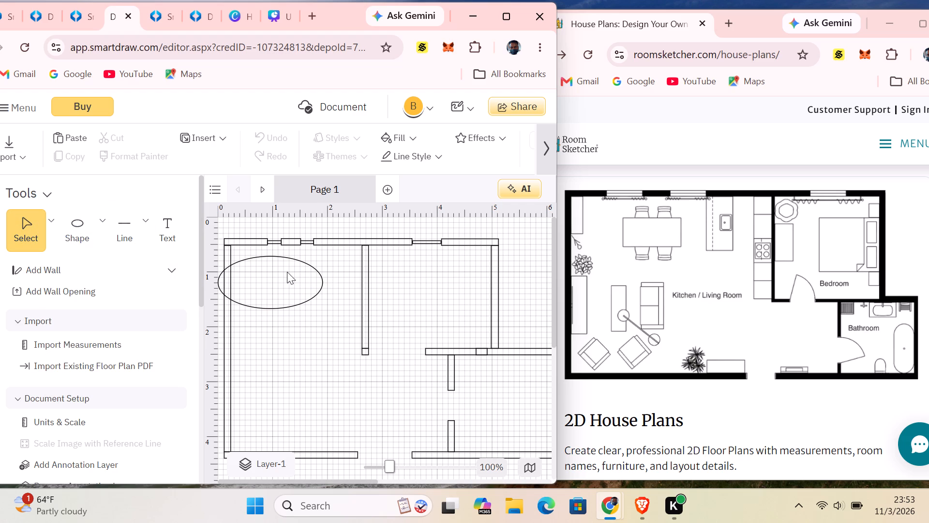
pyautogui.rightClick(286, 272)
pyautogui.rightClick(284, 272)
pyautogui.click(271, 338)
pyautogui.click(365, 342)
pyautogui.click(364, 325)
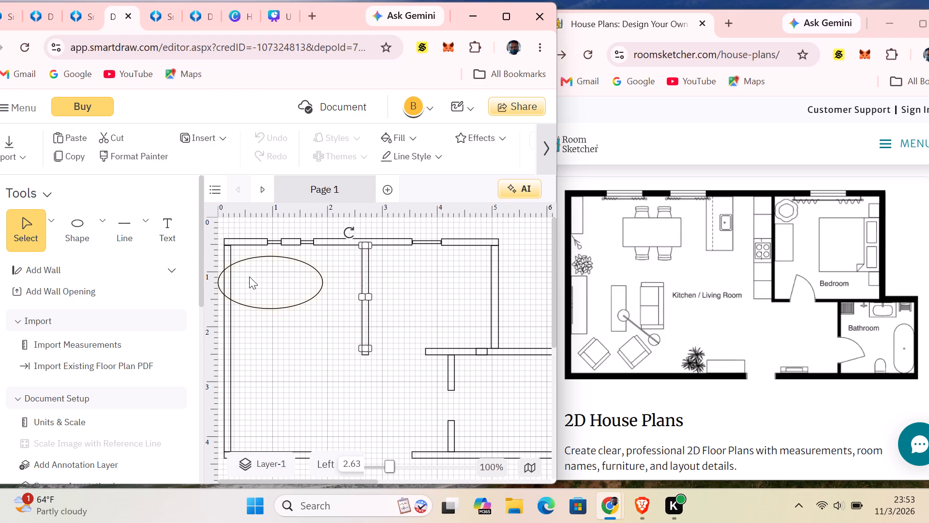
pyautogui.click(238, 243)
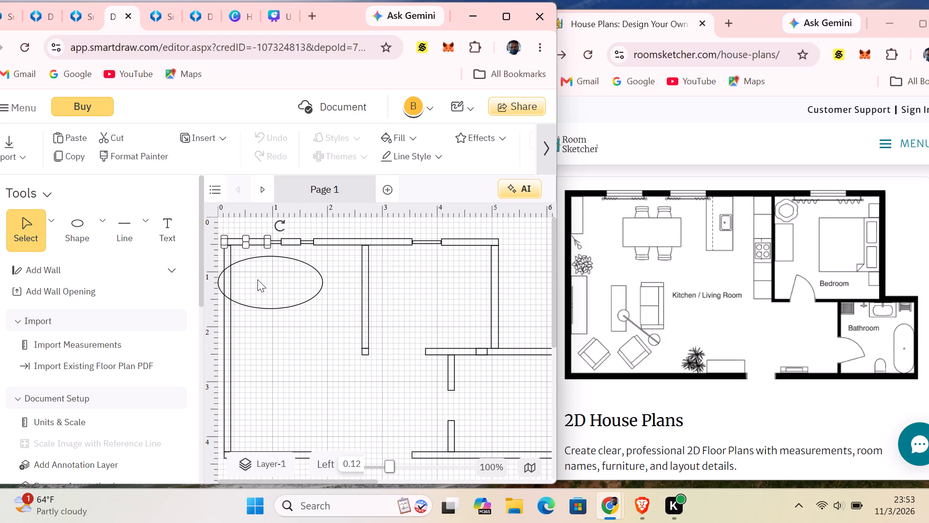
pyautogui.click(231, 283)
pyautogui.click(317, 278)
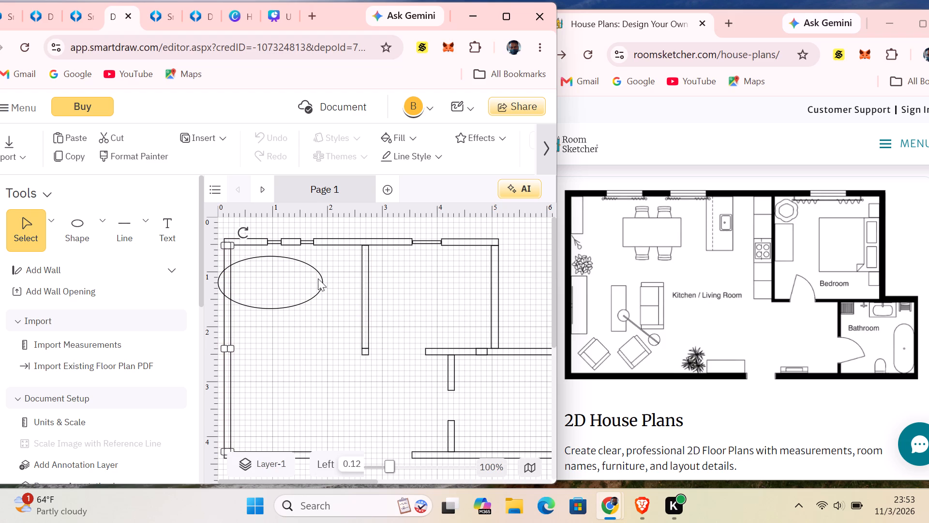
# Select the living room ellipse by its outline and narrow it from both sides into a circle about 1 unit wide.
pyautogui.doubleClick(321, 278)
pyautogui.click(322, 280)
pyautogui.click(322, 281)
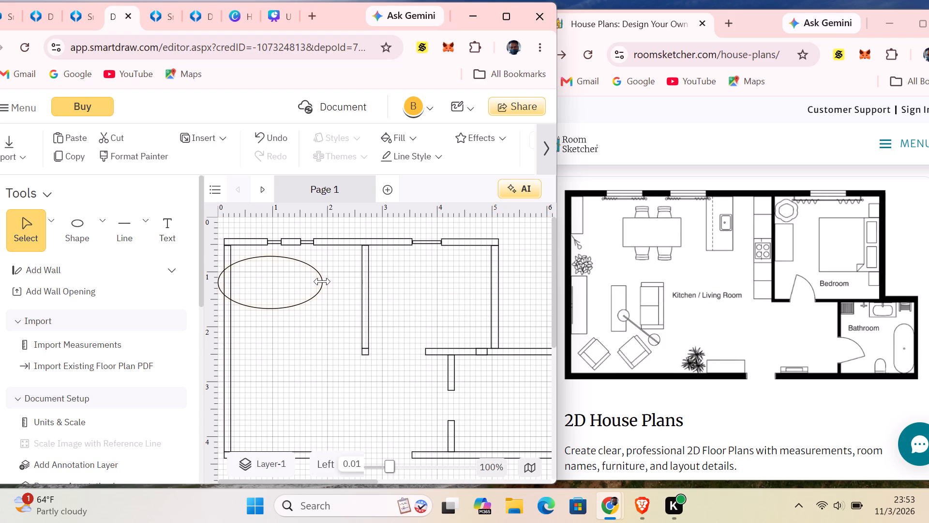
pyautogui.moveTo(322, 281); pyautogui.dragTo(310, 286)
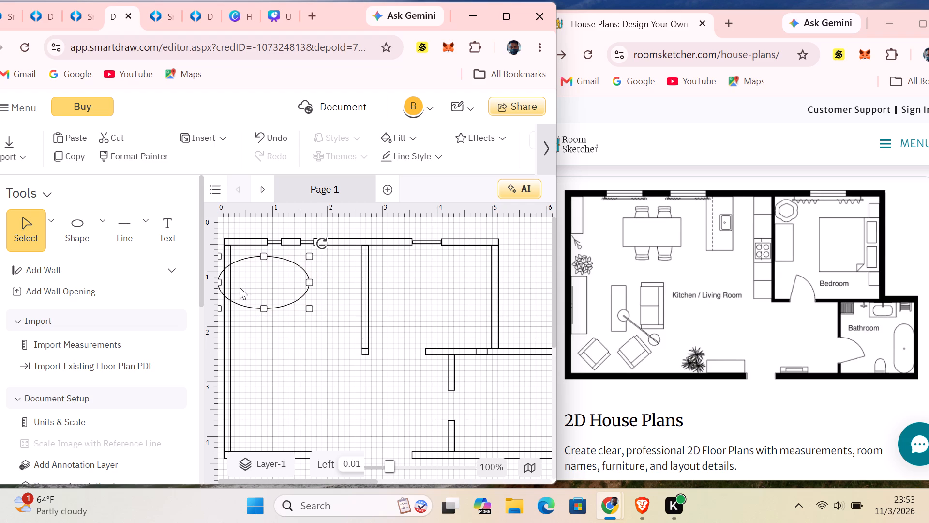
pyautogui.moveTo(240, 287); pyautogui.dragTo(261, 290)
pyautogui.click(254, 280)
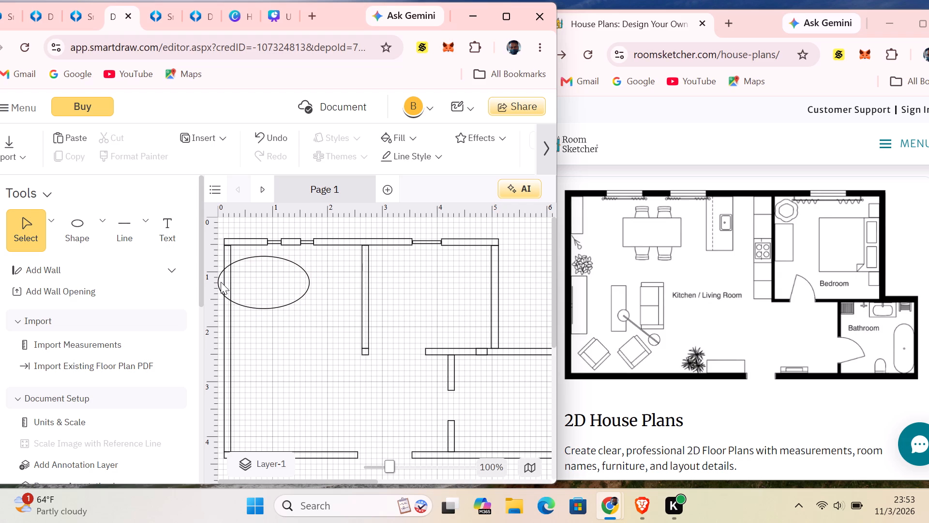
pyautogui.click(220, 278)
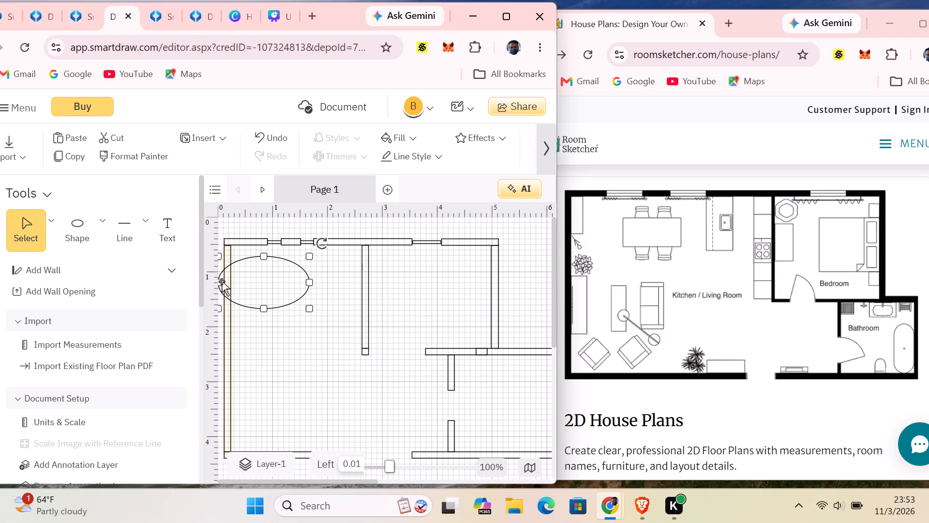
pyautogui.moveTo(220, 283); pyautogui.dragTo(254, 289)
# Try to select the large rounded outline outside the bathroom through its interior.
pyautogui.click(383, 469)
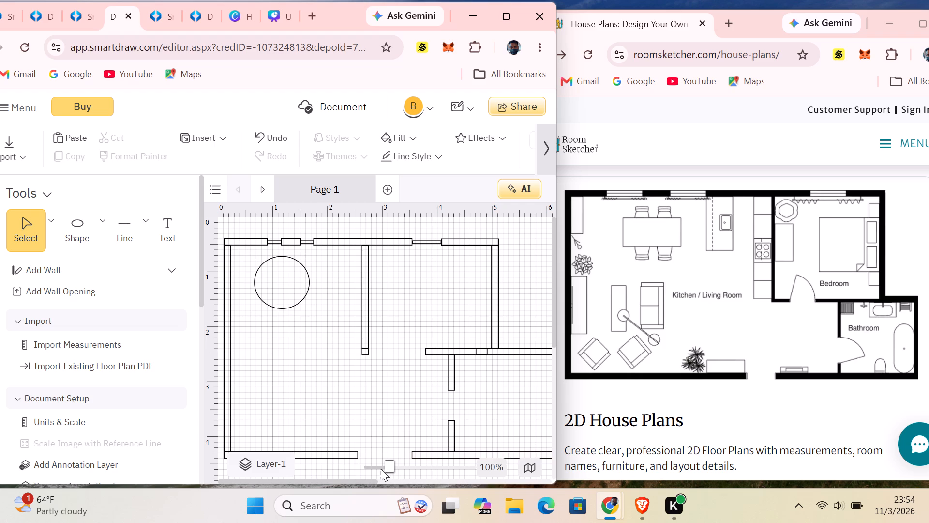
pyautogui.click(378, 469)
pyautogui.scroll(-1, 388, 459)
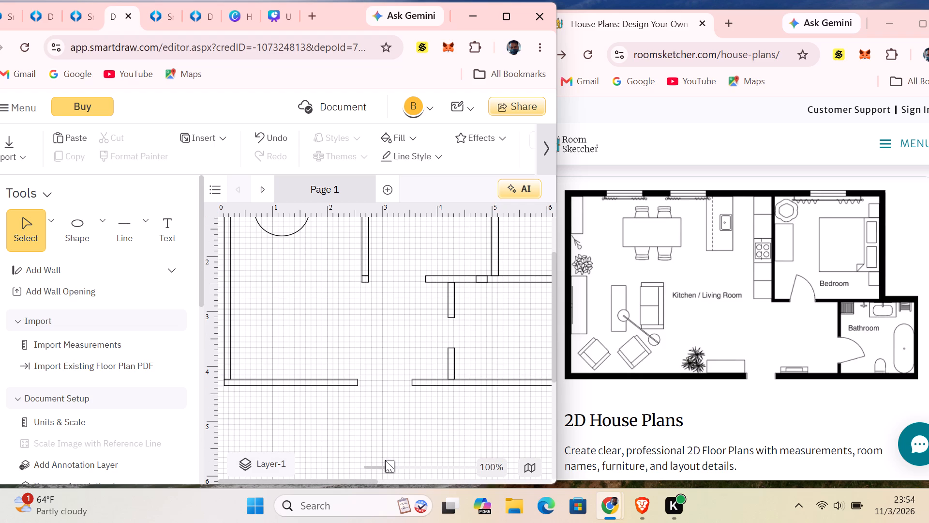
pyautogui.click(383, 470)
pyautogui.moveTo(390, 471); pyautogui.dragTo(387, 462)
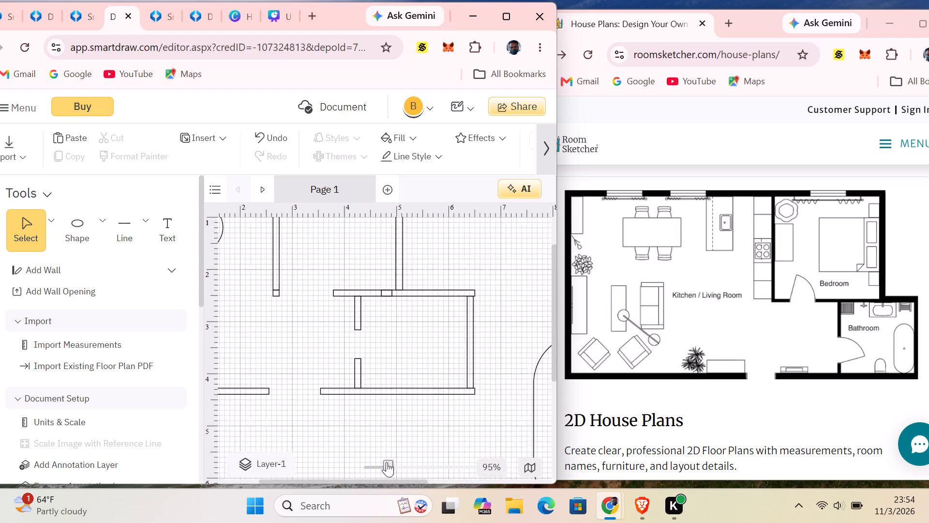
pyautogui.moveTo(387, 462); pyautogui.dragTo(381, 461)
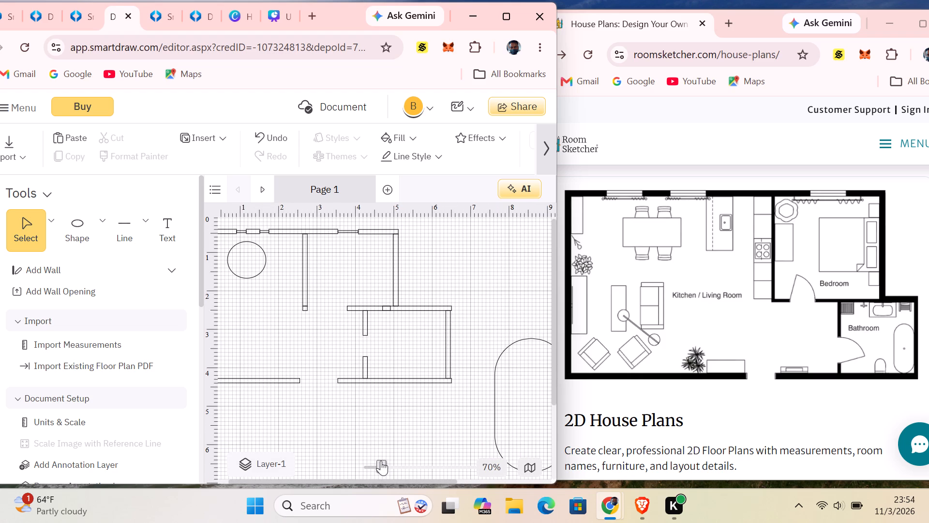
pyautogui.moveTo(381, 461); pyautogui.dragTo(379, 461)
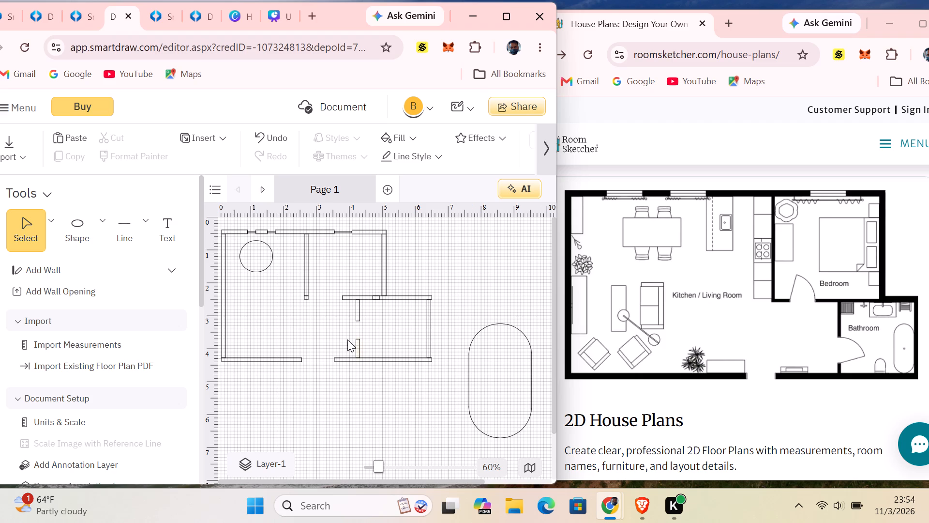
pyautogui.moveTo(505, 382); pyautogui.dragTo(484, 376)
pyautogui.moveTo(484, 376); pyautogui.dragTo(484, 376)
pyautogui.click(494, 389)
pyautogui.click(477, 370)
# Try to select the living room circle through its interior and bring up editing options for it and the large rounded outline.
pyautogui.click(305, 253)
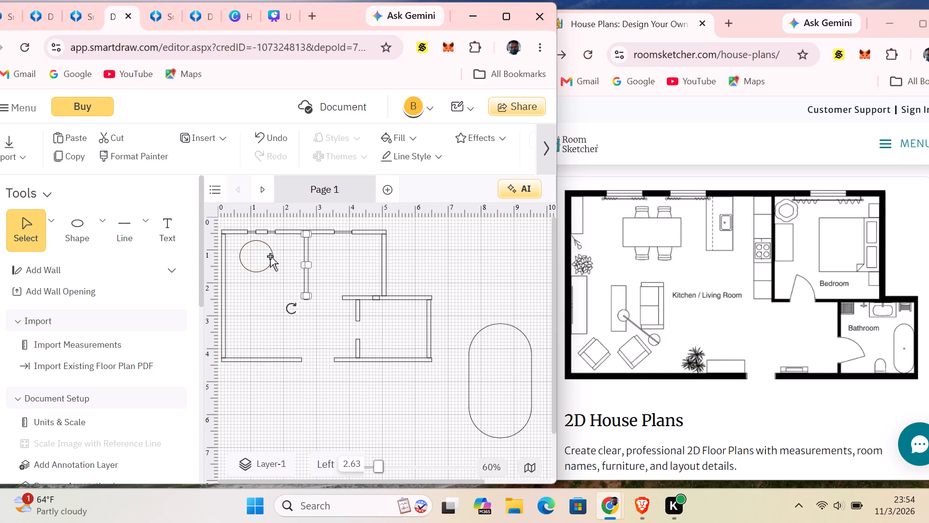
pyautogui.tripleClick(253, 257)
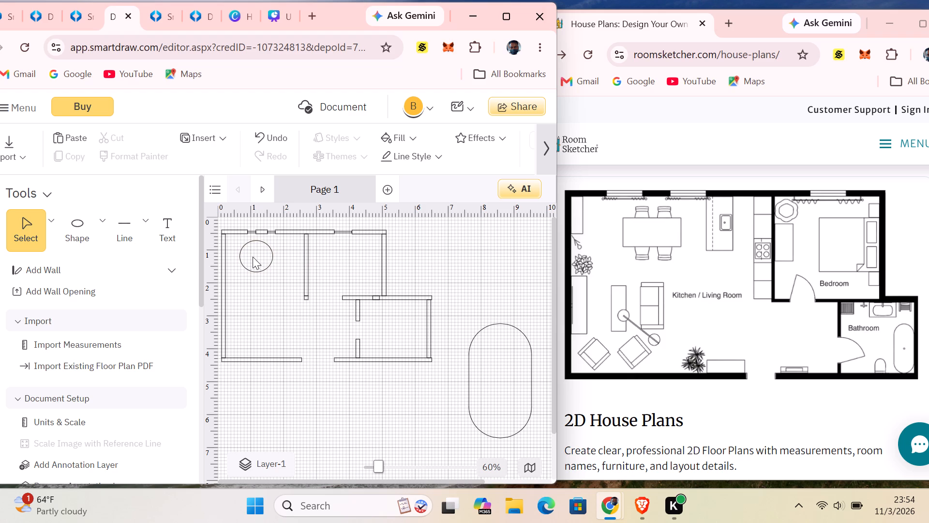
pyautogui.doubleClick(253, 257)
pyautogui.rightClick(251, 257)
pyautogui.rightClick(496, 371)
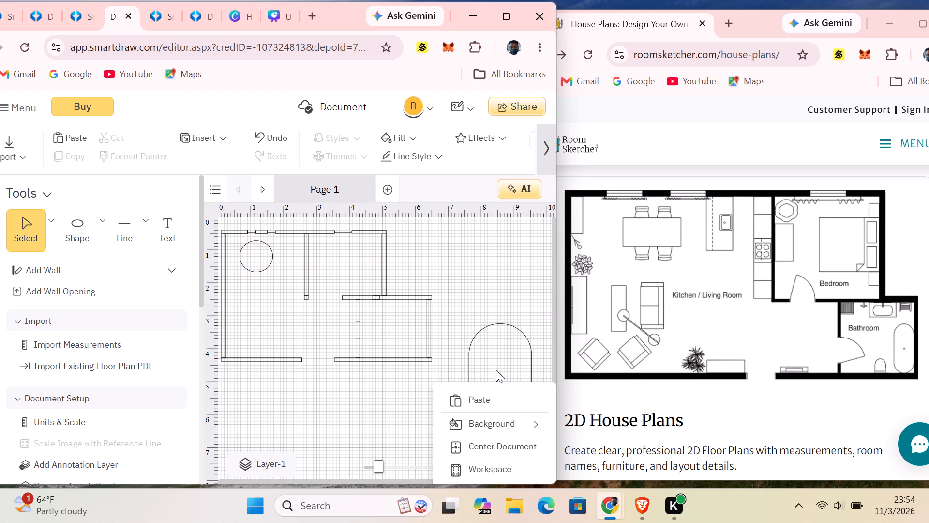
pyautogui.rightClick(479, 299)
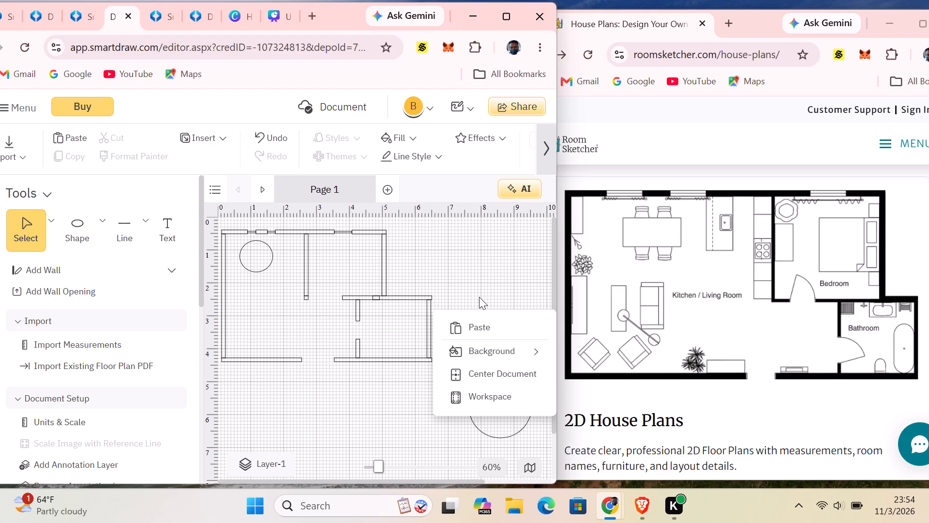
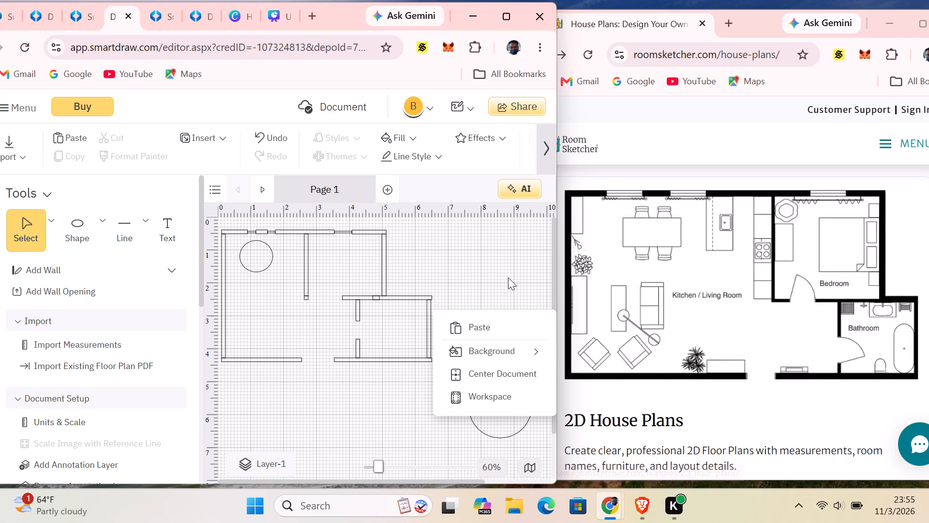
# Look over the drawing's lower area and compare the 2D and 3D house plan examples on the RoomSketcher page.
pyautogui.scroll(-6, 507, 281)
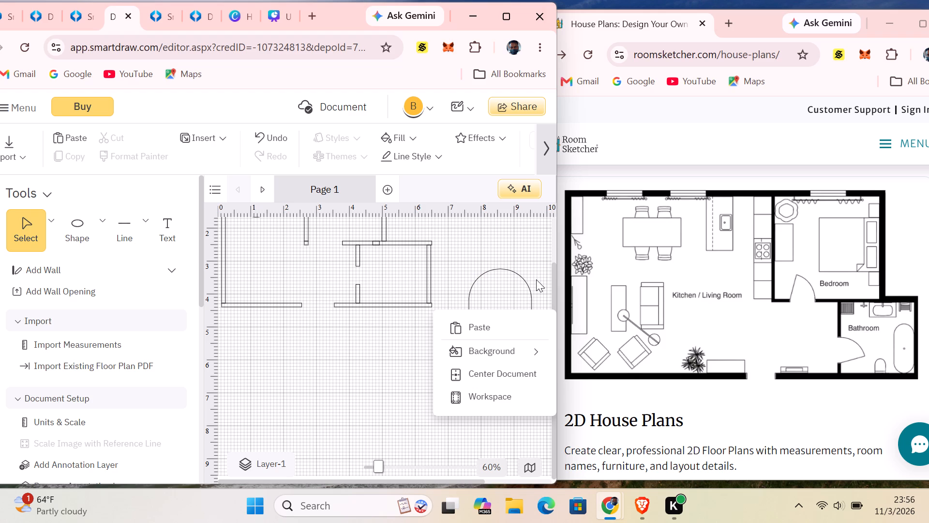
pyautogui.scroll(-2, 669, 442)
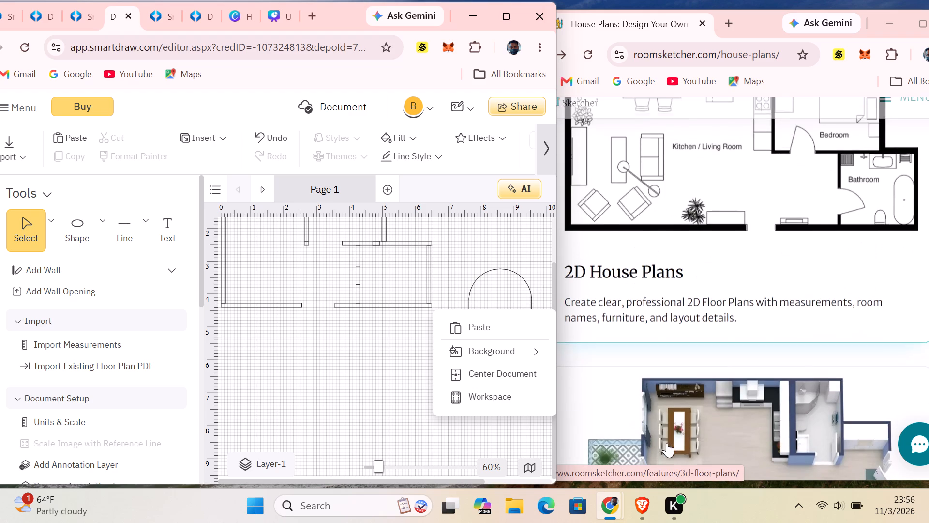
pyautogui.scroll(-2, 561, 417)
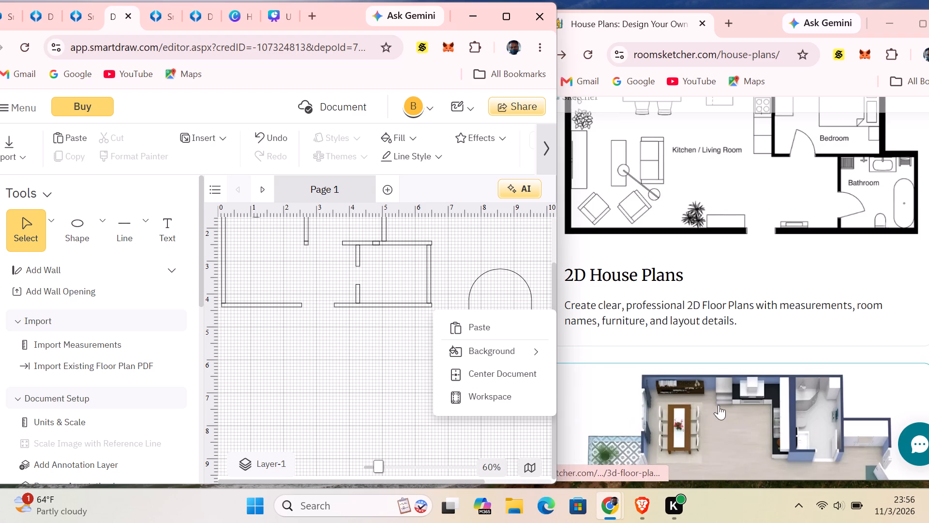
pyautogui.scroll(-3, 719, 406)
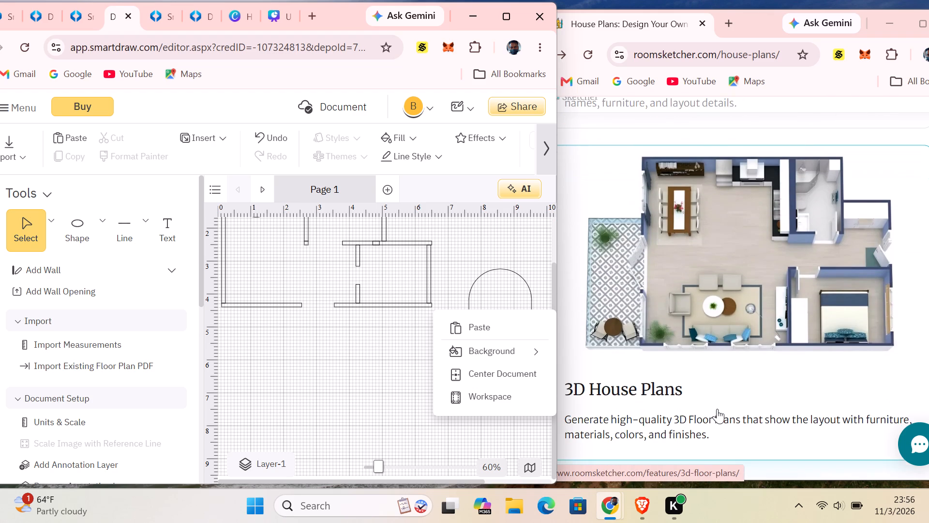
pyautogui.scroll(6, 717, 409)
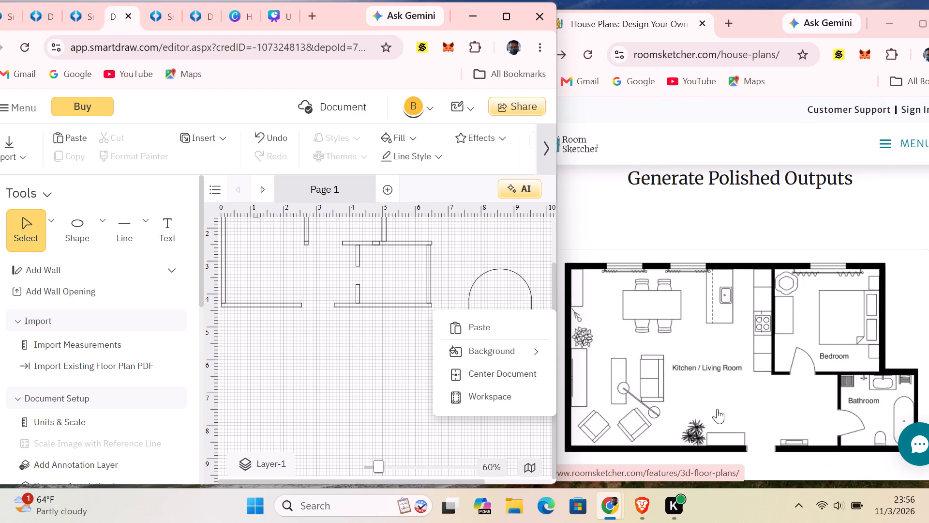
pyautogui.scroll(-2, 717, 409)
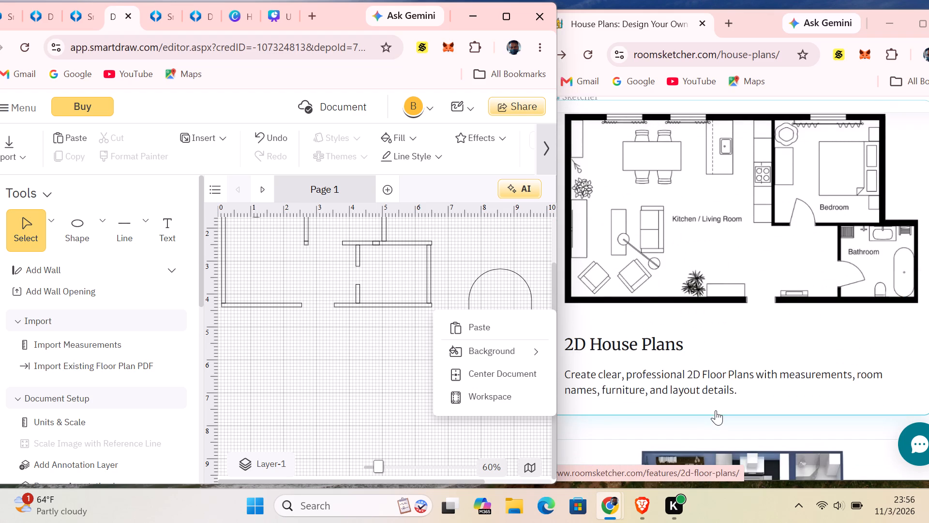
pyautogui.scroll(1, 716, 410)
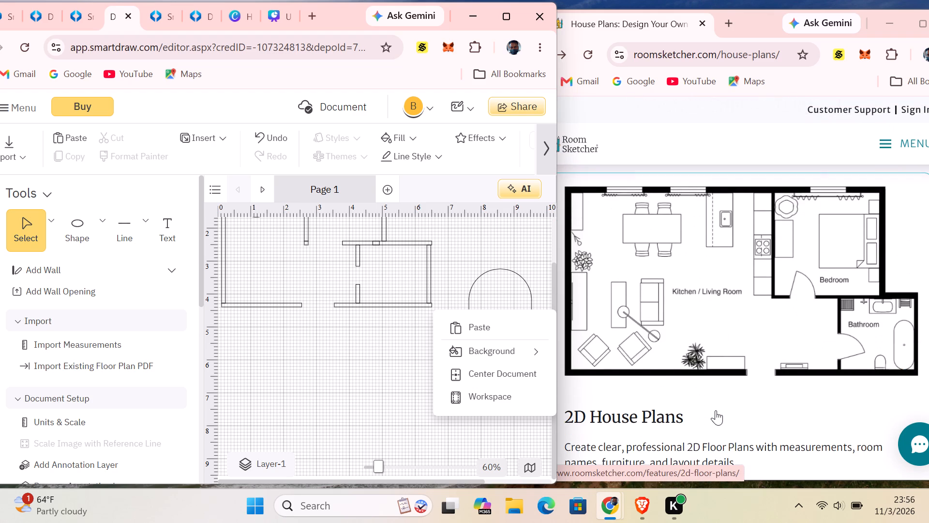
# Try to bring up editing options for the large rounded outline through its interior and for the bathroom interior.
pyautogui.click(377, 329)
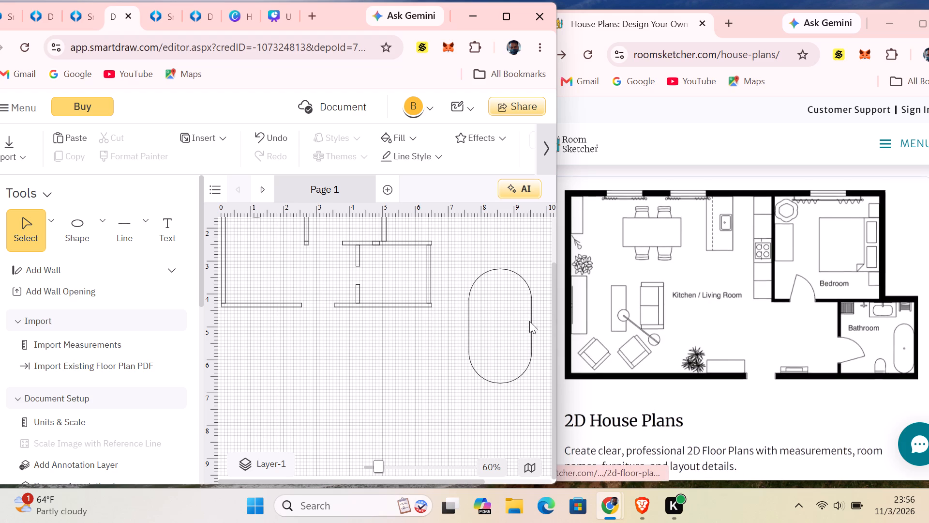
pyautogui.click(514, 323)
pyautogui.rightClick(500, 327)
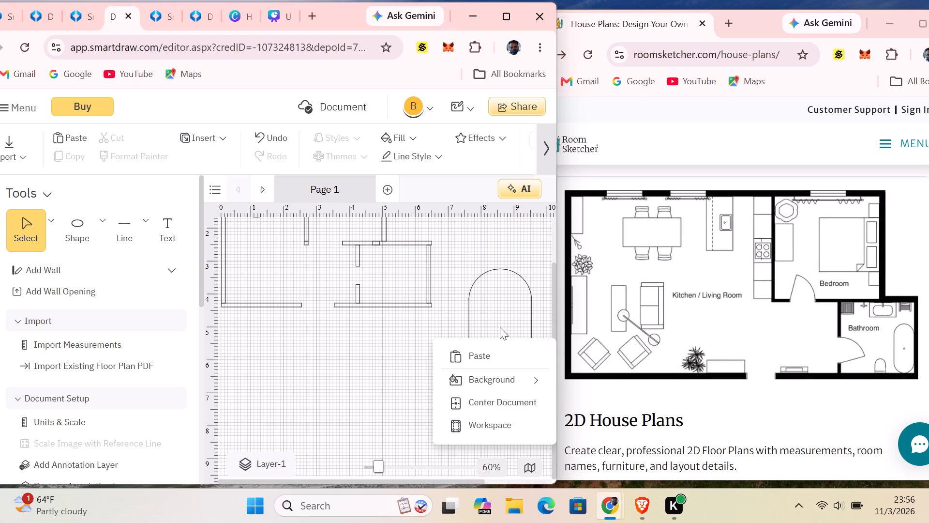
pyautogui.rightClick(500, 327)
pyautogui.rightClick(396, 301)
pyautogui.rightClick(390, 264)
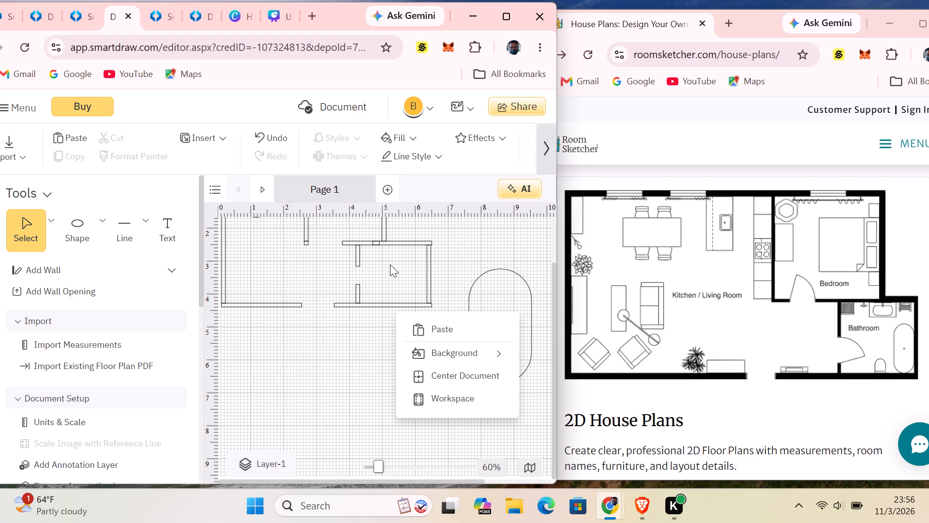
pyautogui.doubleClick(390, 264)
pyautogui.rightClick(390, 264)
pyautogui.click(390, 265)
# Select the short upper wall segment beside the bathroom doorway and try to bring up its editing options.
pyautogui.click(357, 262)
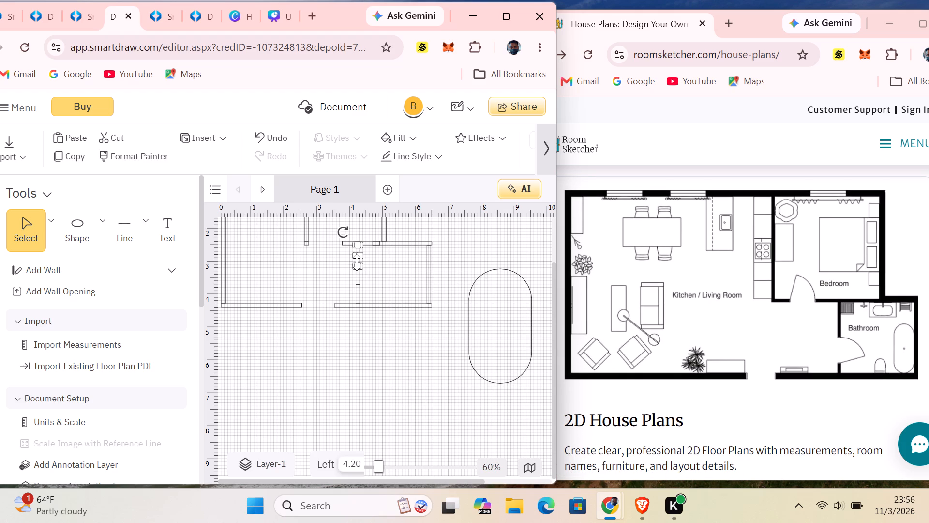
pyautogui.rightClick(357, 262)
pyautogui.rightClick(357, 262)
pyautogui.rightClick(358, 262)
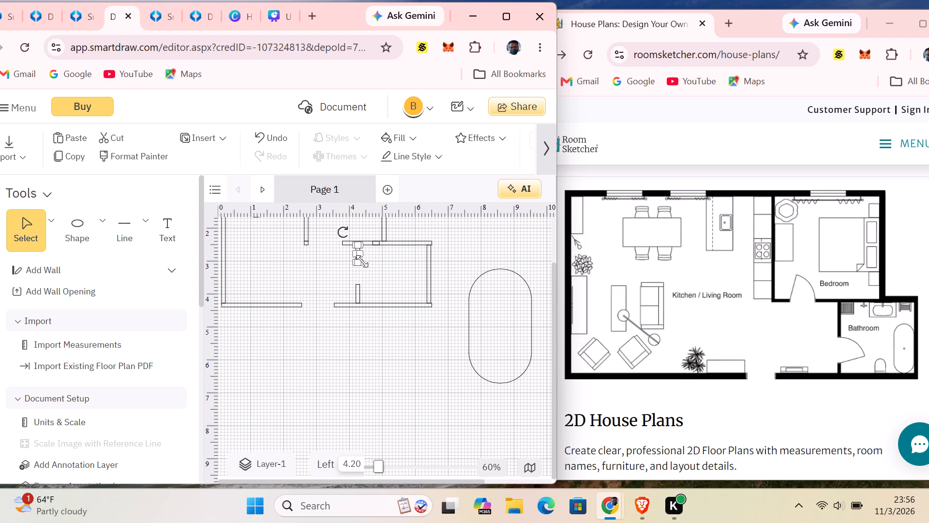
pyautogui.rightClick(362, 261)
pyautogui.rightClick(361, 261)
pyautogui.click(386, 181)
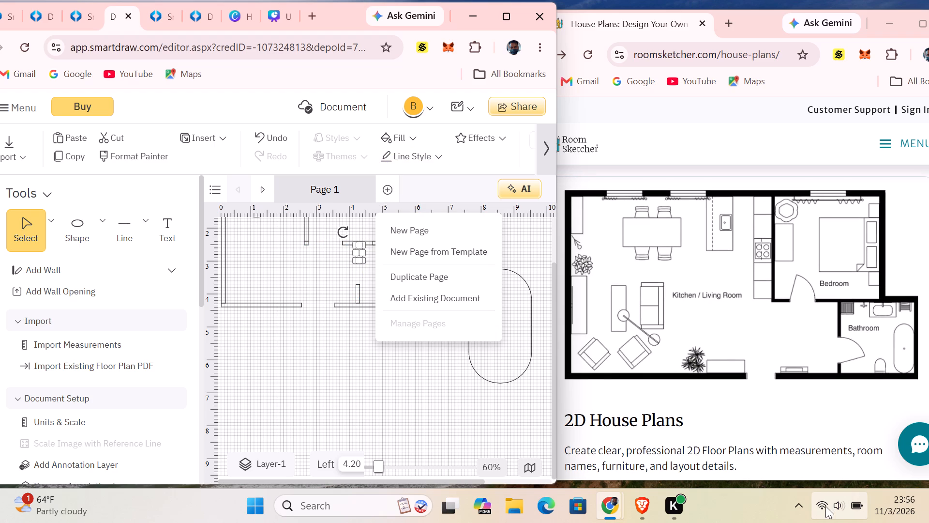
# Switch the computer's Wi-Fi connection to the secured network whose name ends in _Ext.
pyautogui.click(825, 507)
pyautogui.click(725, 227)
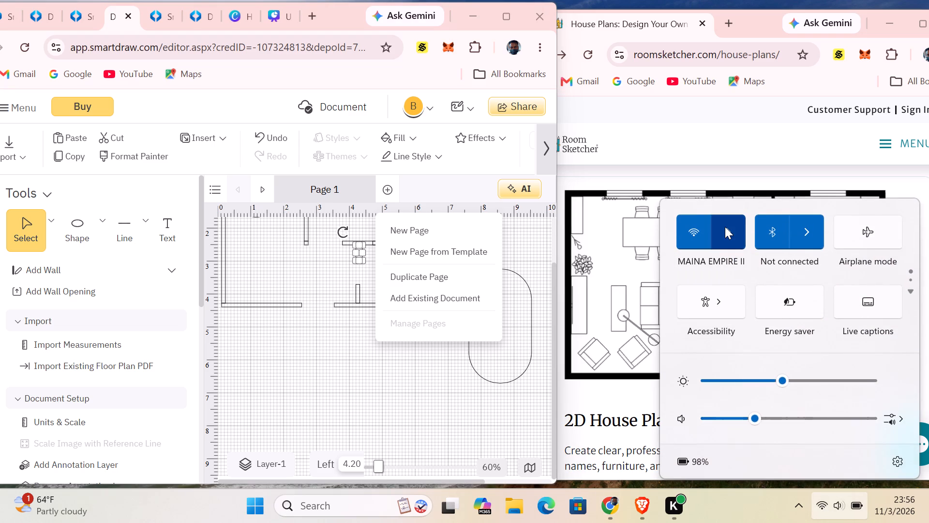
pyautogui.click(780, 321)
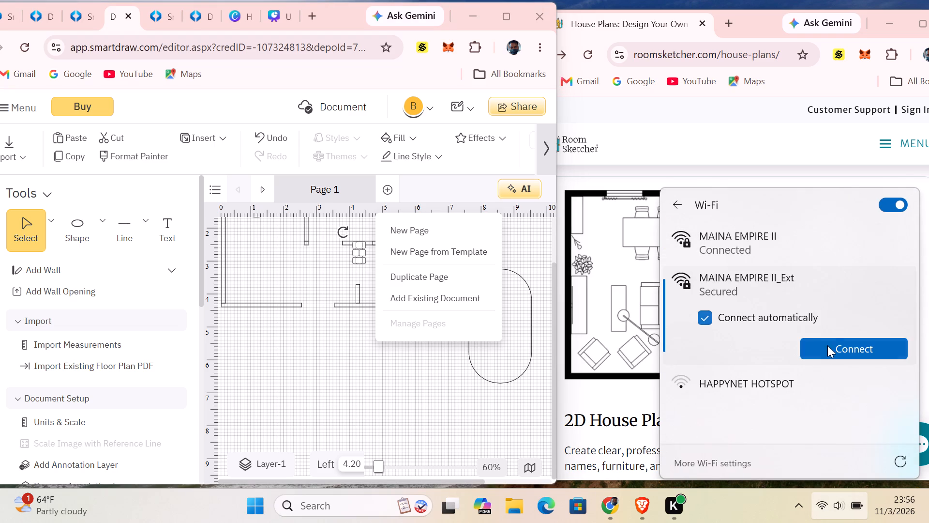
pyautogui.click(827, 350)
pyautogui.click(789, 154)
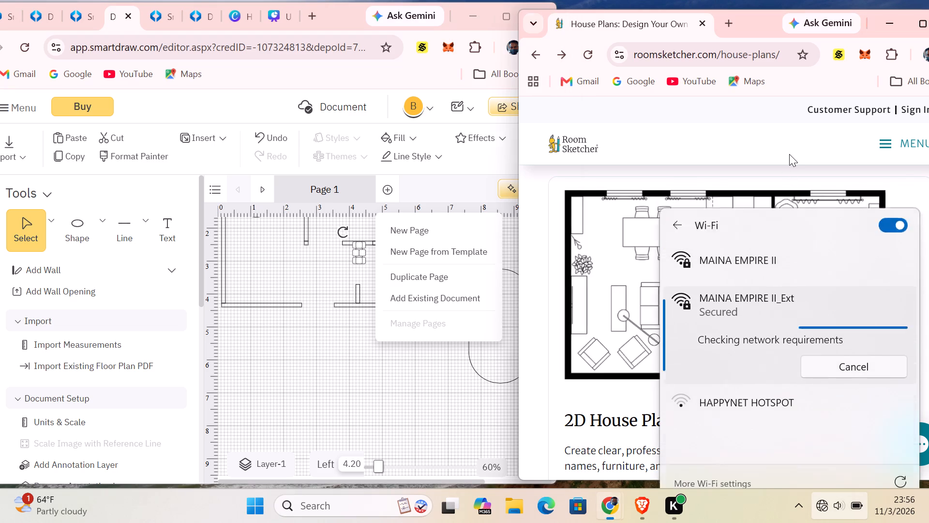
# Turn off Bluetooth in the Windows quick settings.
pyautogui.click(827, 502)
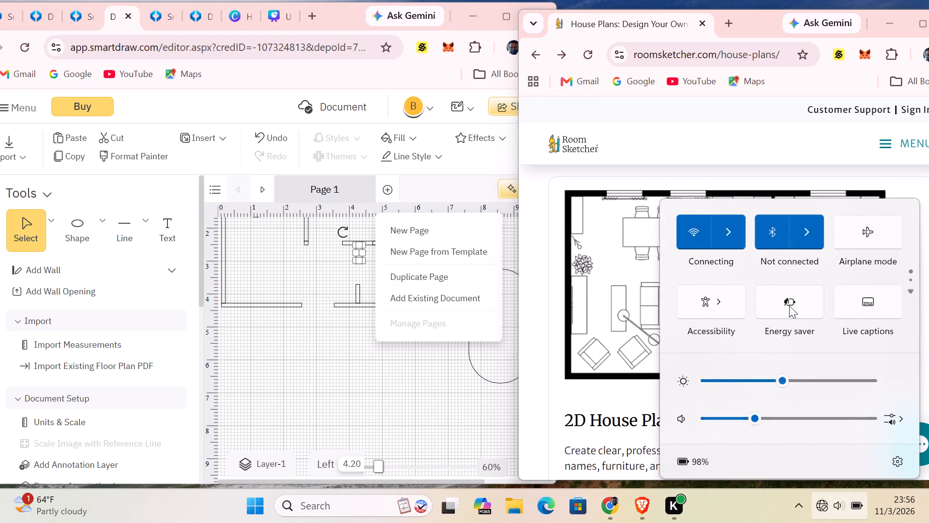
pyautogui.click(789, 236)
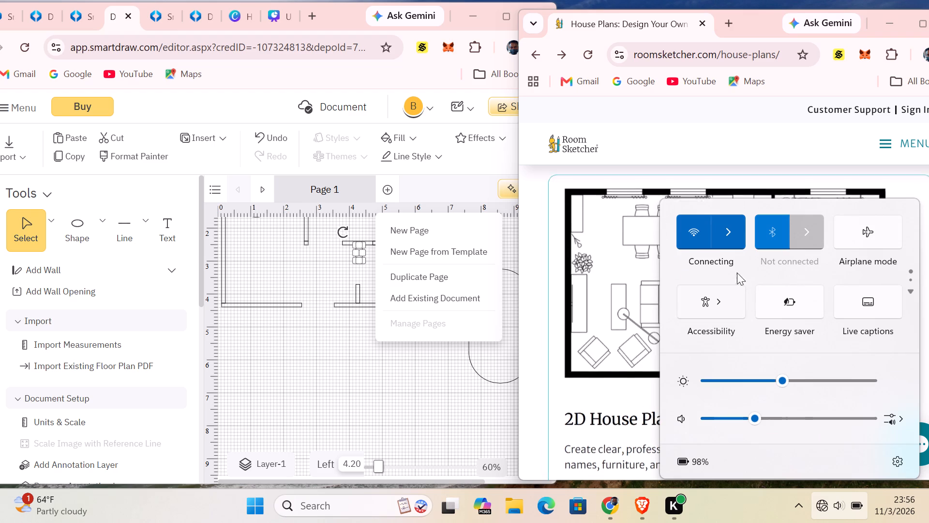
pyautogui.click(754, 148)
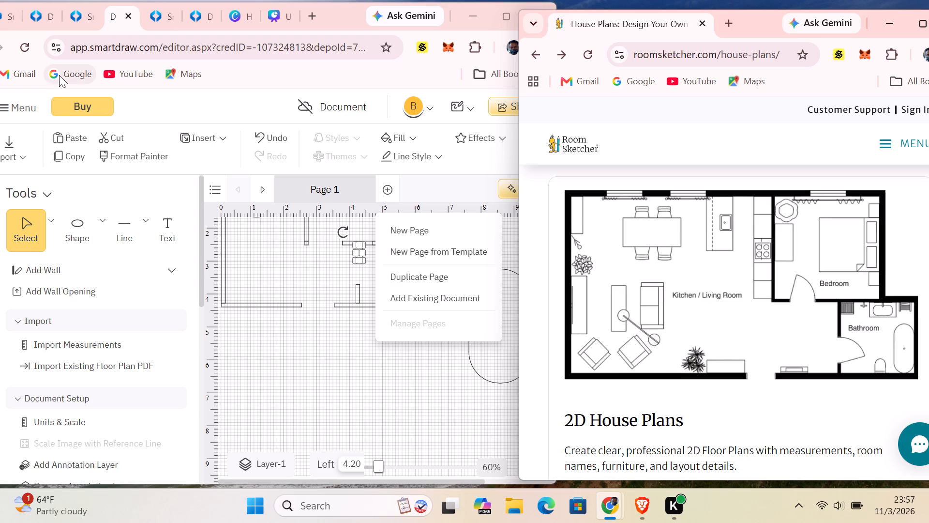
# Return to the SmartDraw drawing and dismiss the open page-adding options.
pyautogui.moveTo(171, 284); pyautogui.dragTo(183, 369)
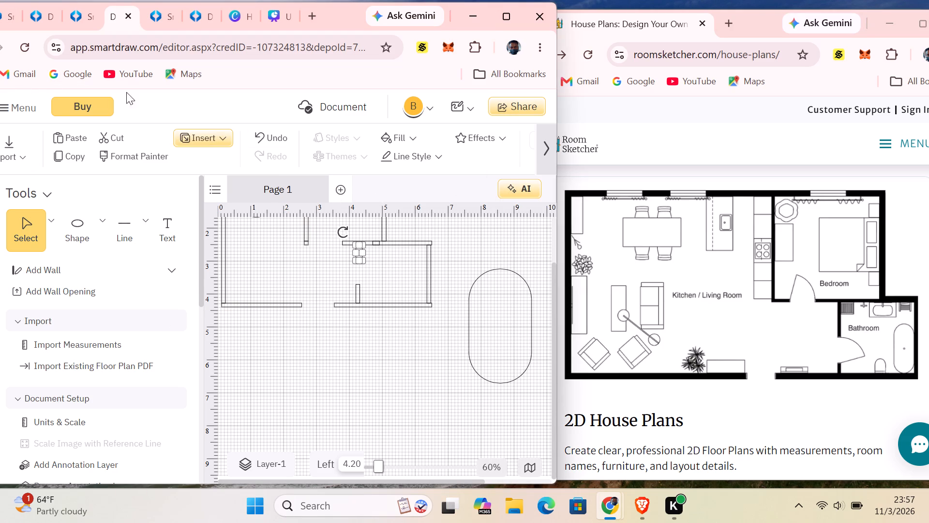
# Leave the floor plan editor for the SmartDraw home page, closing the editor and surplus SmartDraw browser tabs.
pyautogui.click(0, 99)
pyautogui.click(86, 155)
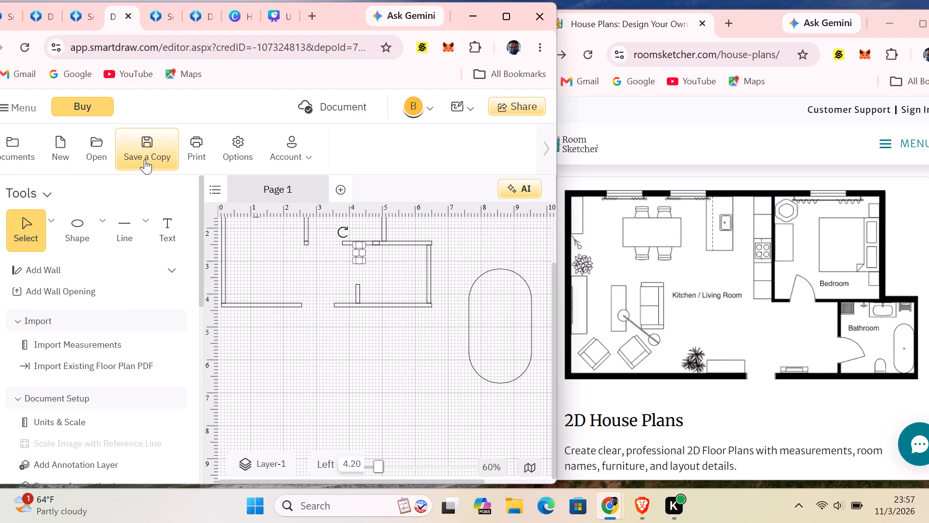
pyautogui.click(105, 156)
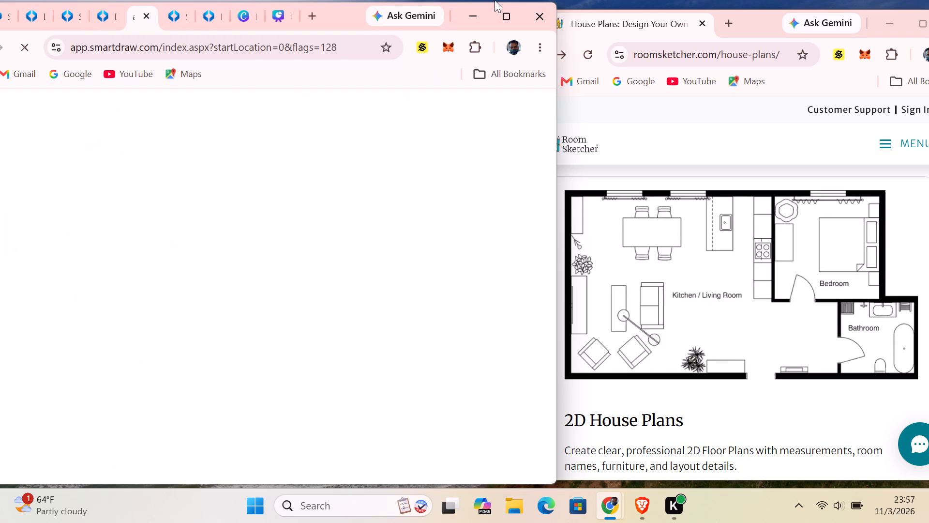
pyautogui.click(109, 20)
pyautogui.click(114, 19)
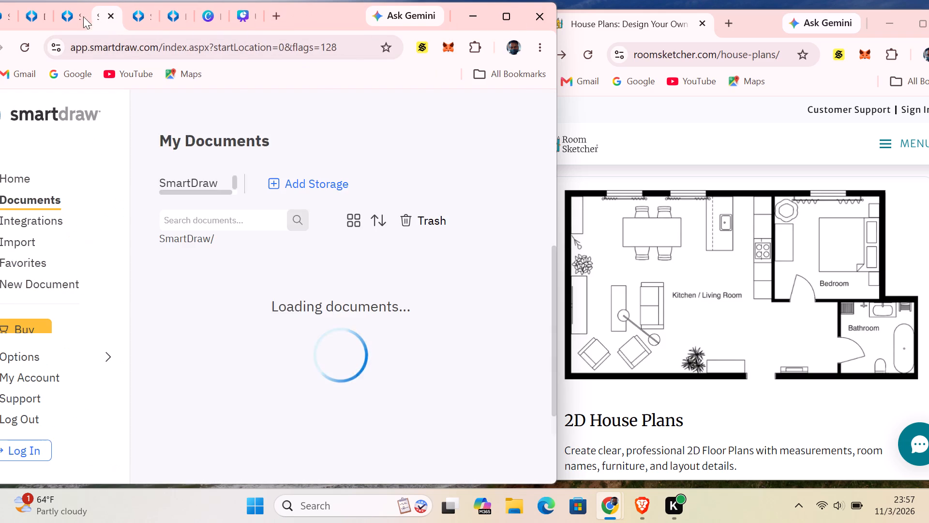
pyautogui.click(79, 16)
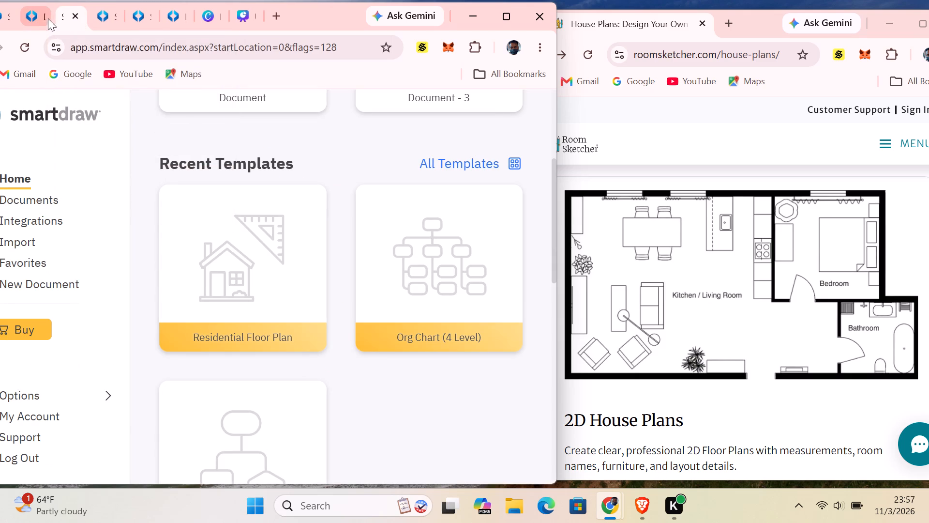
pyautogui.click(34, 24)
pyautogui.click(41, 18)
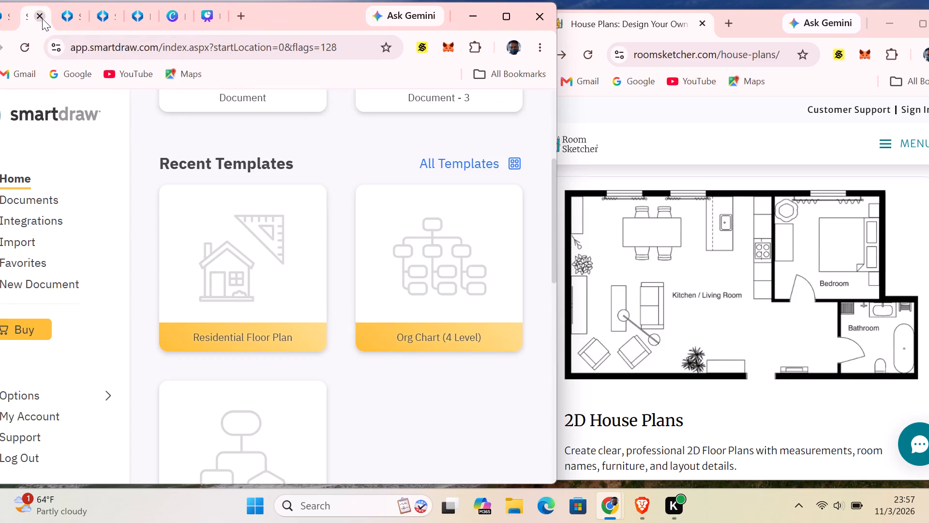
pyautogui.click(16, 19)
pyautogui.click(2, 13)
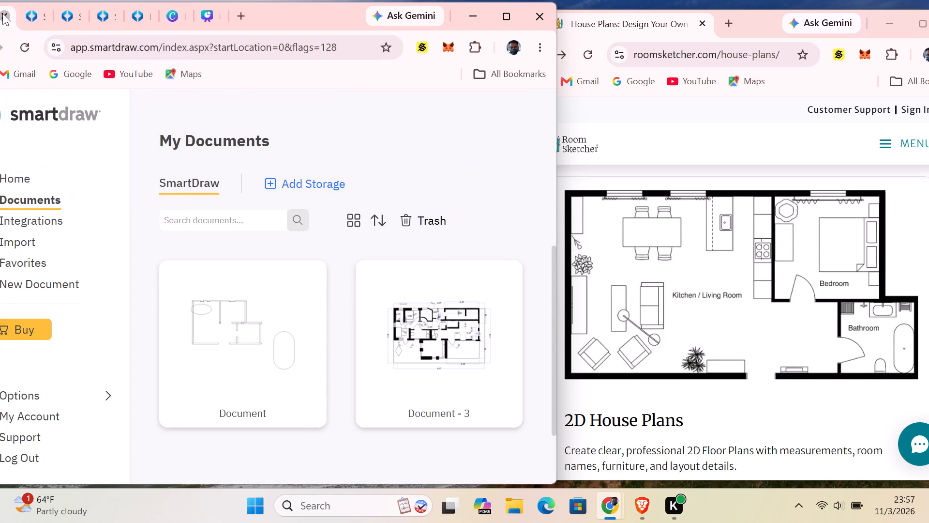
# Delete the floor plan file named Document from the recent documents.
pyautogui.scroll(2, 174, 223)
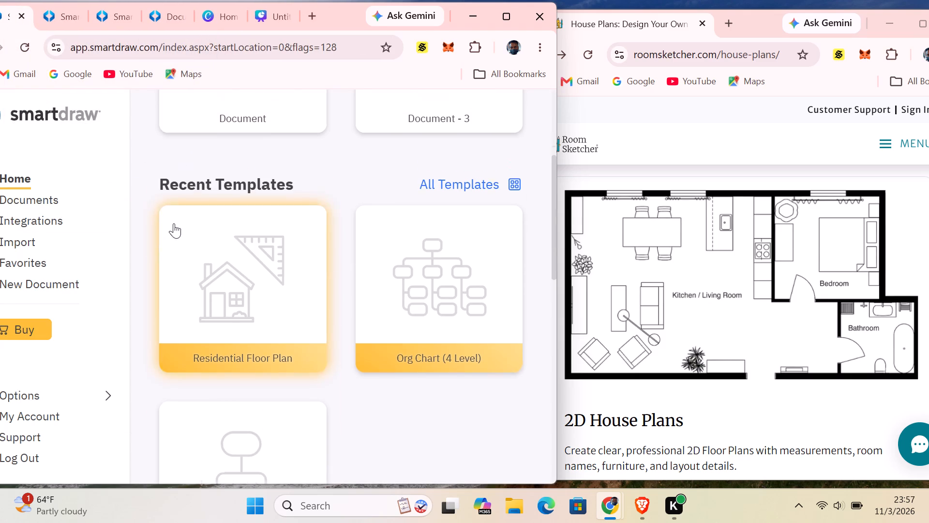
pyautogui.scroll(5, 174, 223)
pyautogui.rightClick(193, 231)
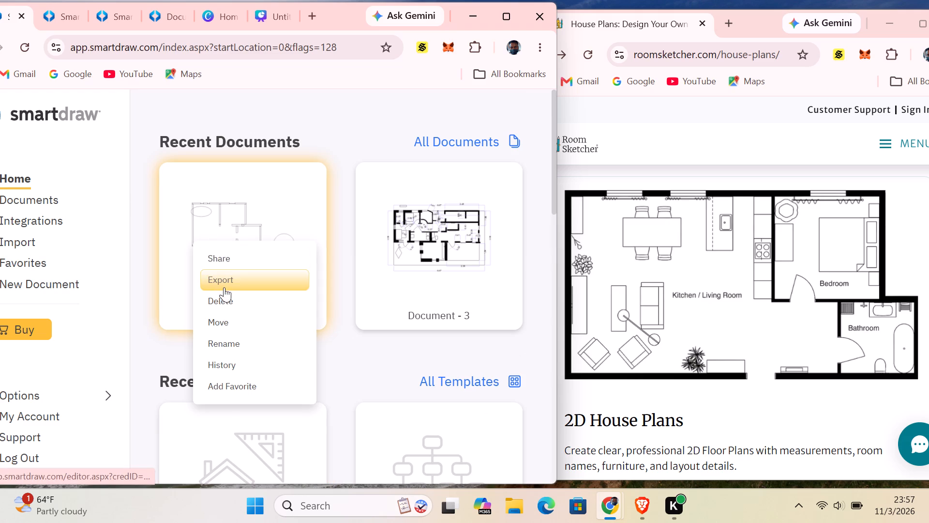
pyautogui.click(231, 307)
pyautogui.click(369, 334)
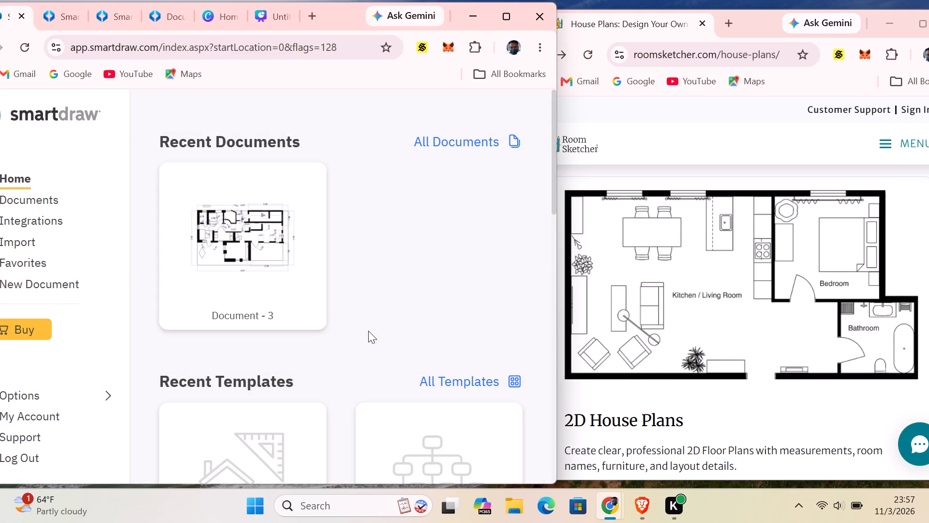
# Create a new document from the Org Chart (4 Level) template and reload its page.
pyautogui.scroll(-3, 292, 390)
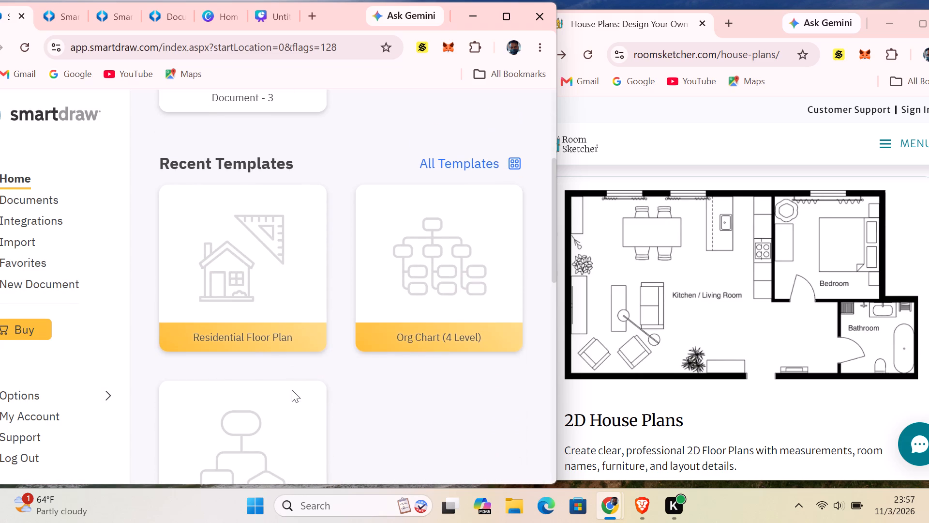
pyautogui.click(454, 290)
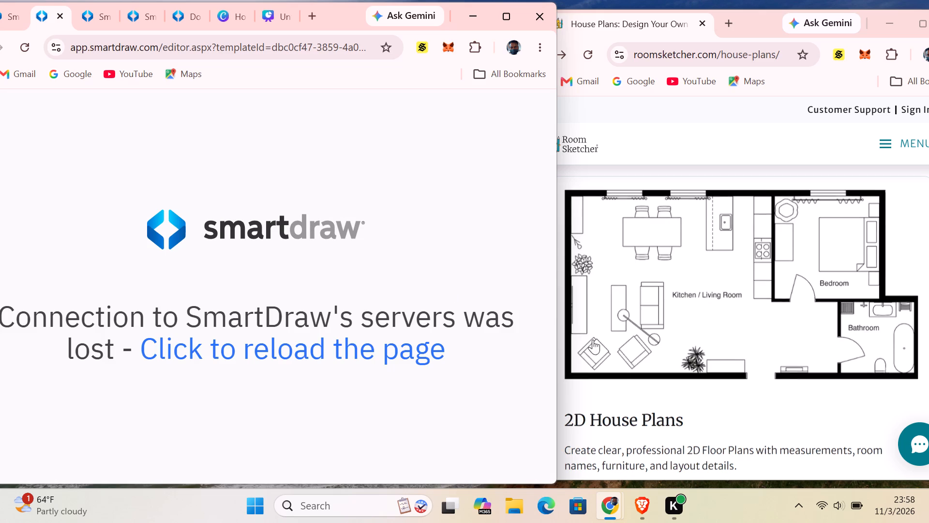
pyautogui.click(442, 357)
pyautogui.click(425, 351)
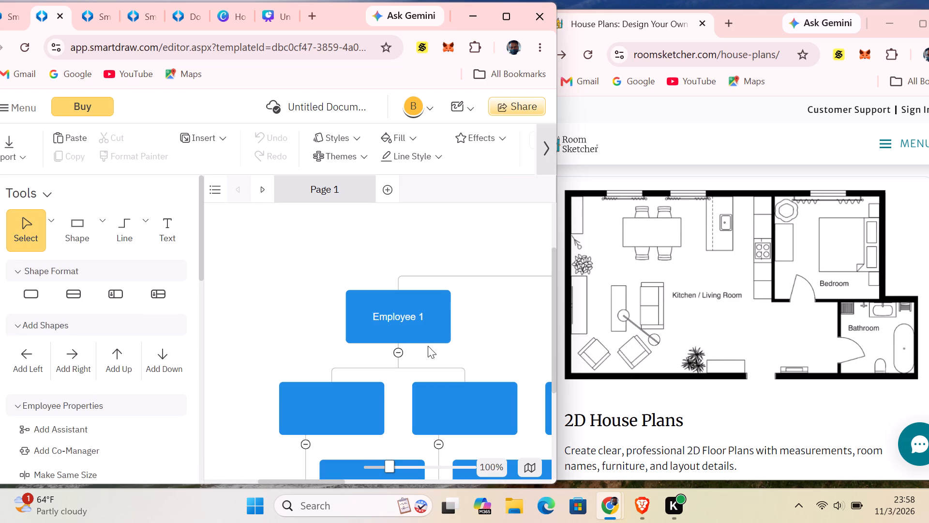
# Examine the org chart's overall layout at 55% zoom in a wider SmartDraw window.
pyautogui.scroll(-3, 413, 350)
pyautogui.scroll(2, 412, 350)
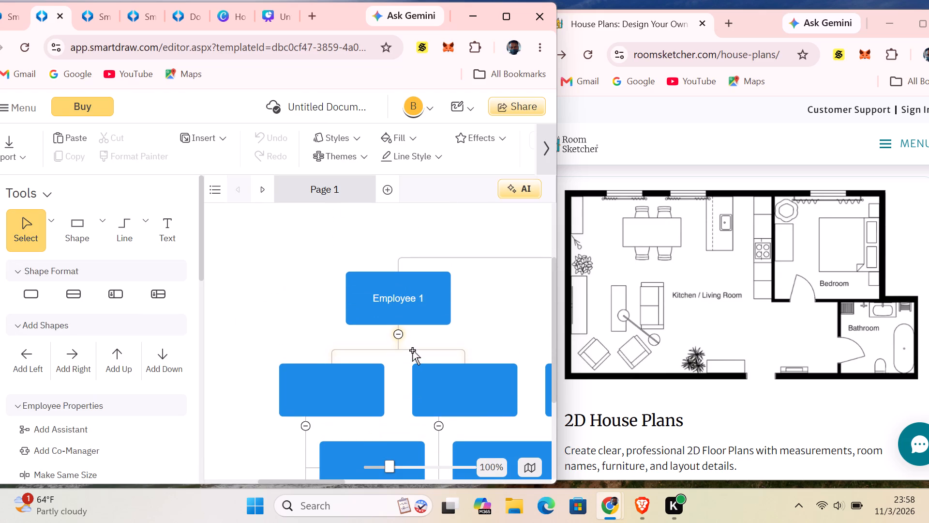
pyautogui.click(431, 465)
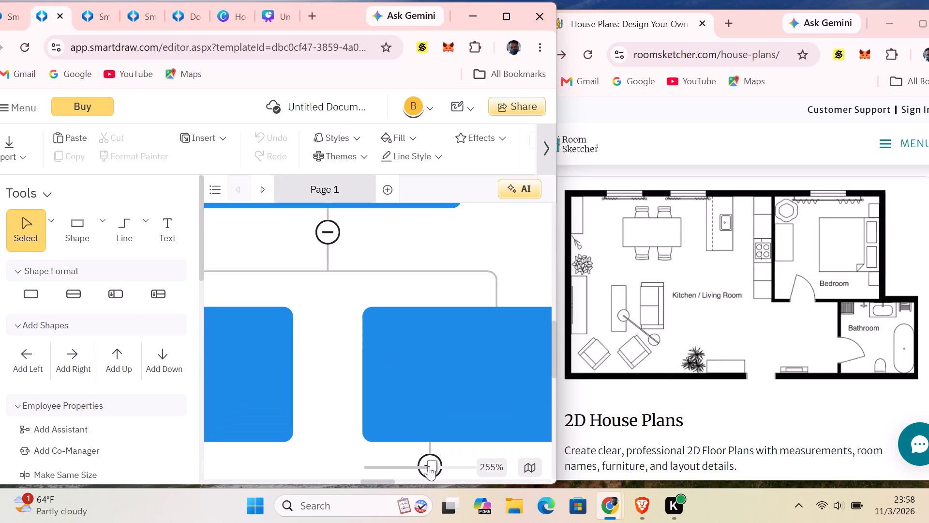
pyautogui.click(409, 470)
pyautogui.click(395, 469)
pyautogui.click(387, 468)
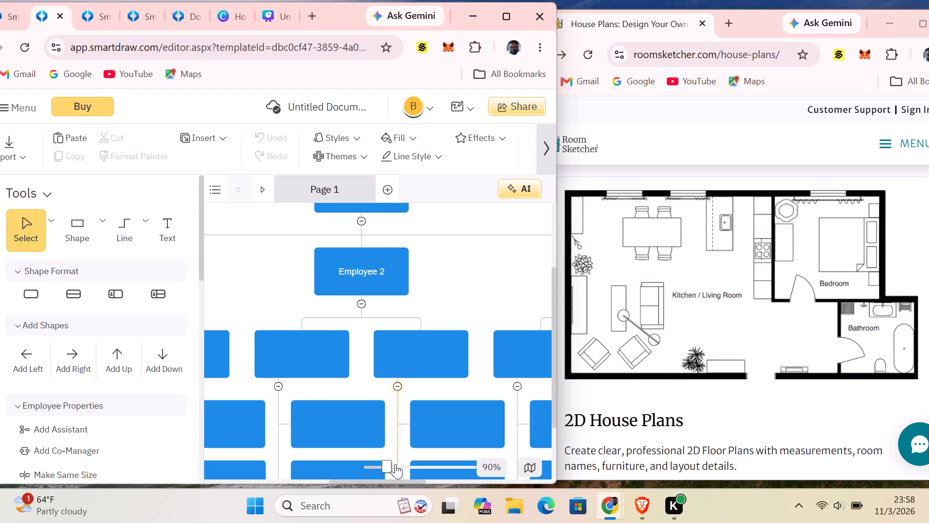
pyautogui.click(377, 467)
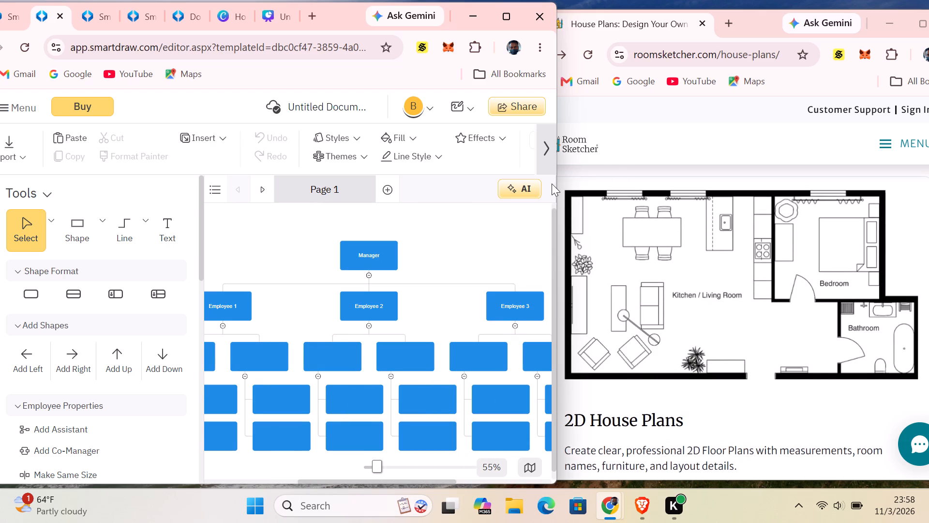
pyautogui.moveTo(556, 178); pyautogui.dragTo(664, 176)
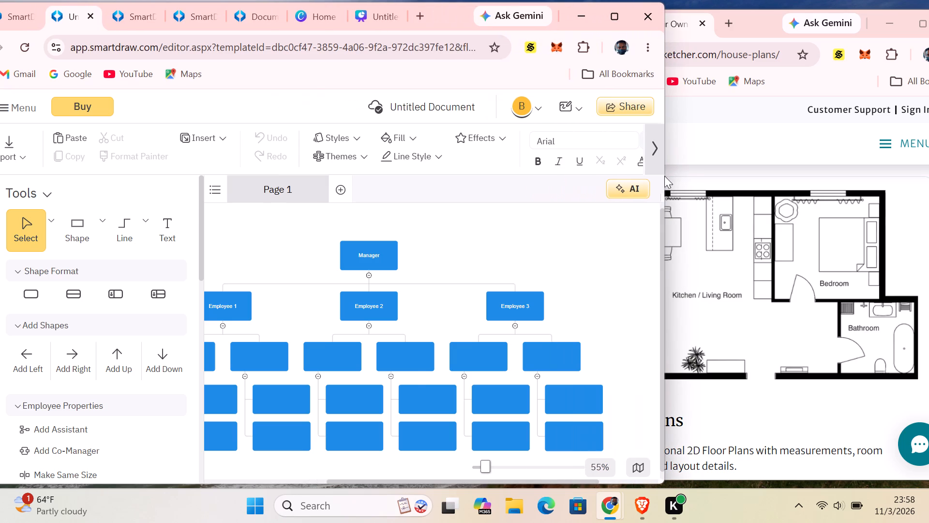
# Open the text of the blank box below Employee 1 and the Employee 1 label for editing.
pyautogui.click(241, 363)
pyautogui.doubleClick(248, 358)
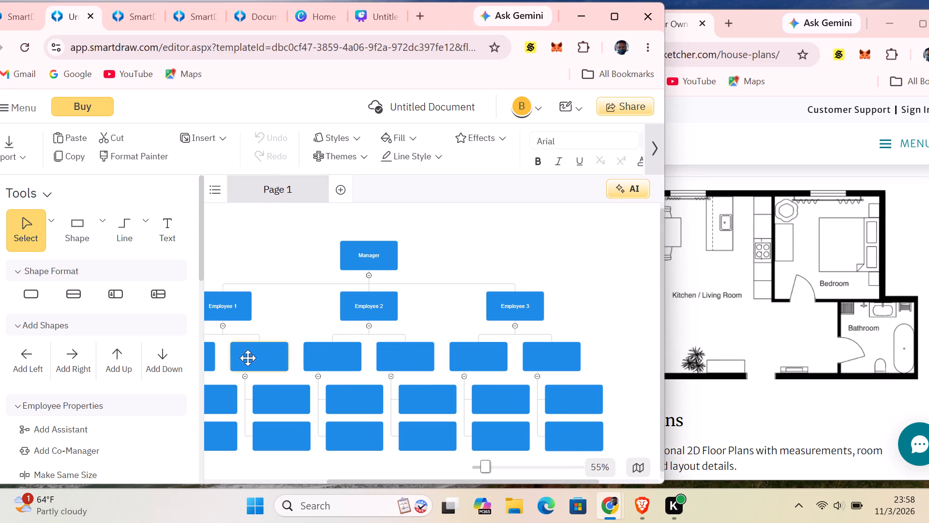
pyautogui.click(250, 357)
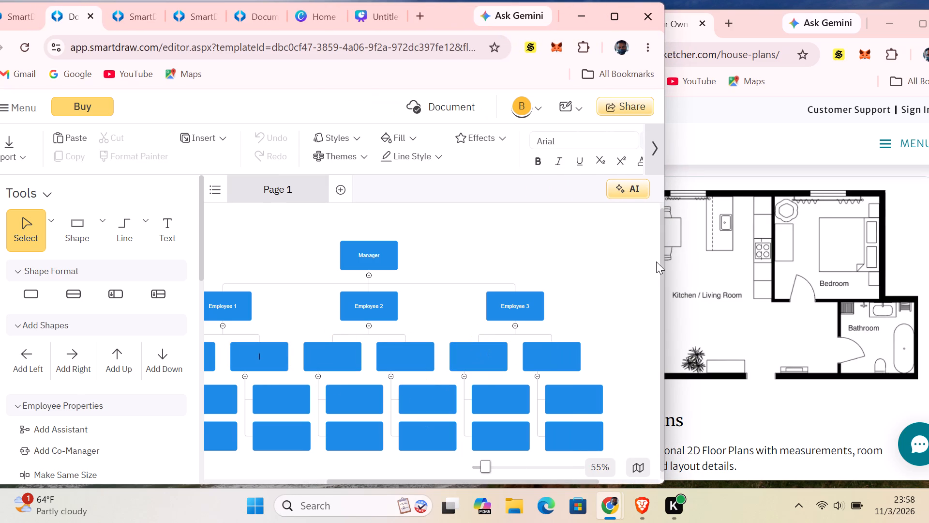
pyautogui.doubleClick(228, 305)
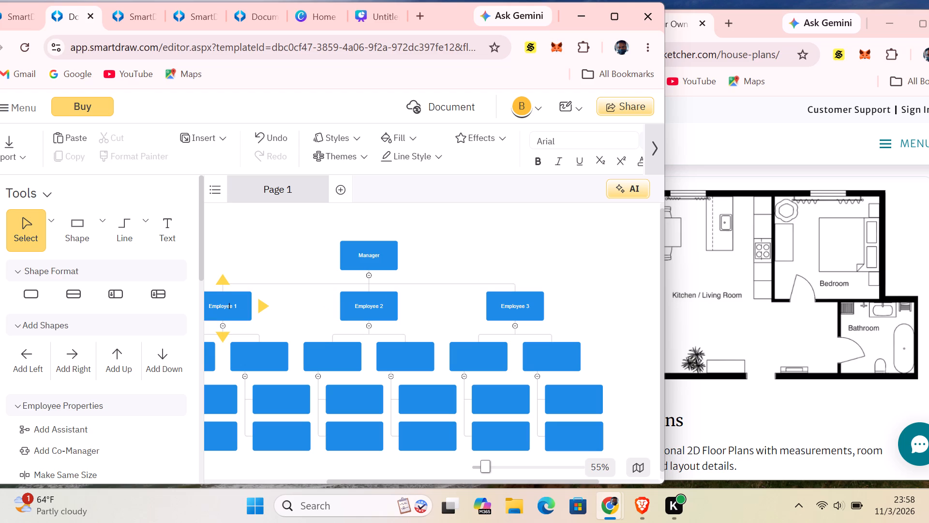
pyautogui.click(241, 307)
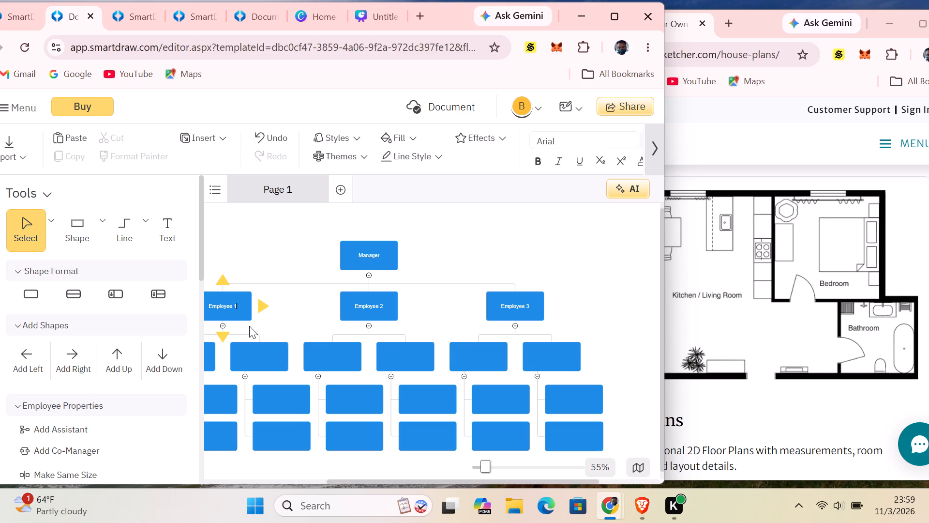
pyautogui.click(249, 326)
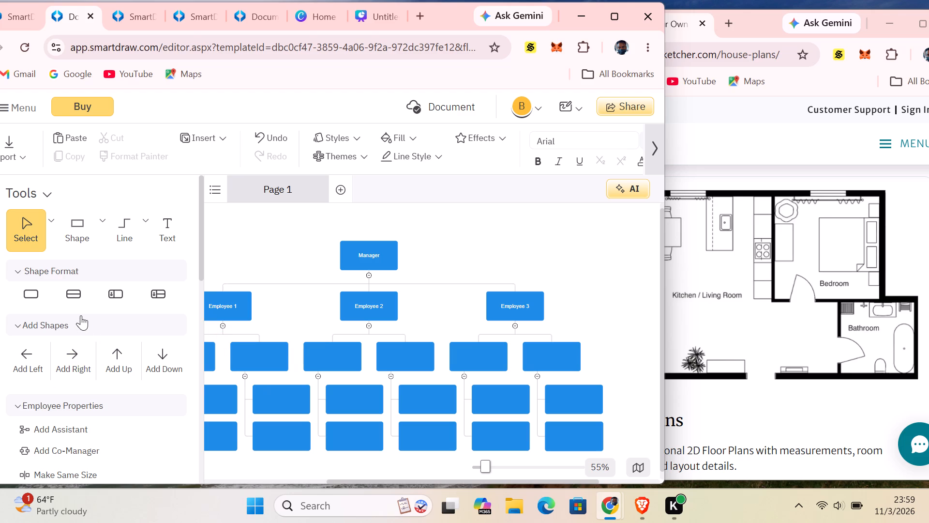